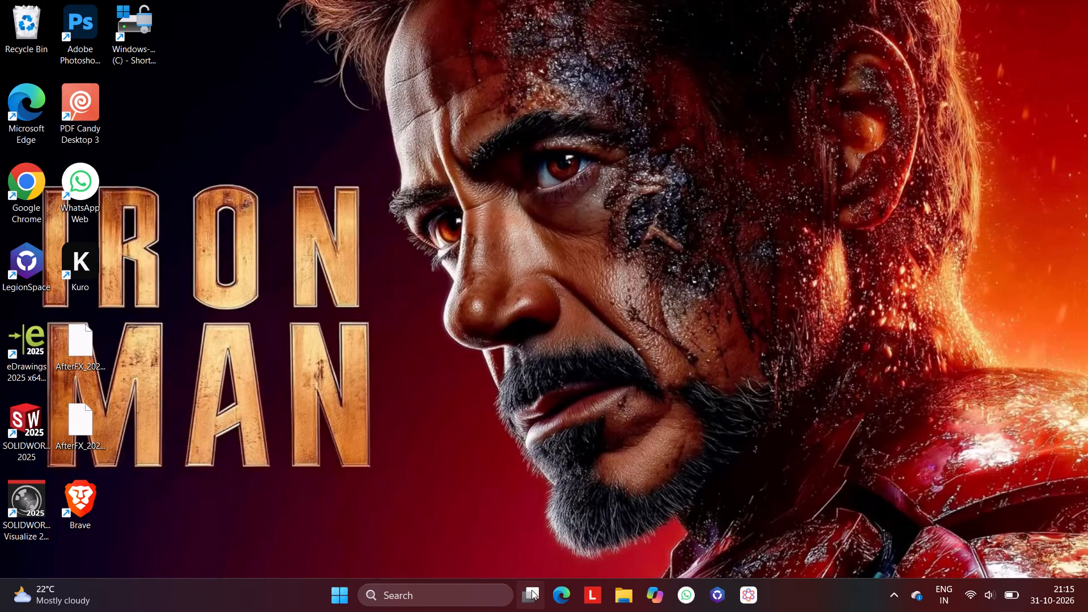
Open Google Chrome and search Google for "pinterest", using the earlier search suggestion.
left_click(342, 596)
left_click(219, 516)
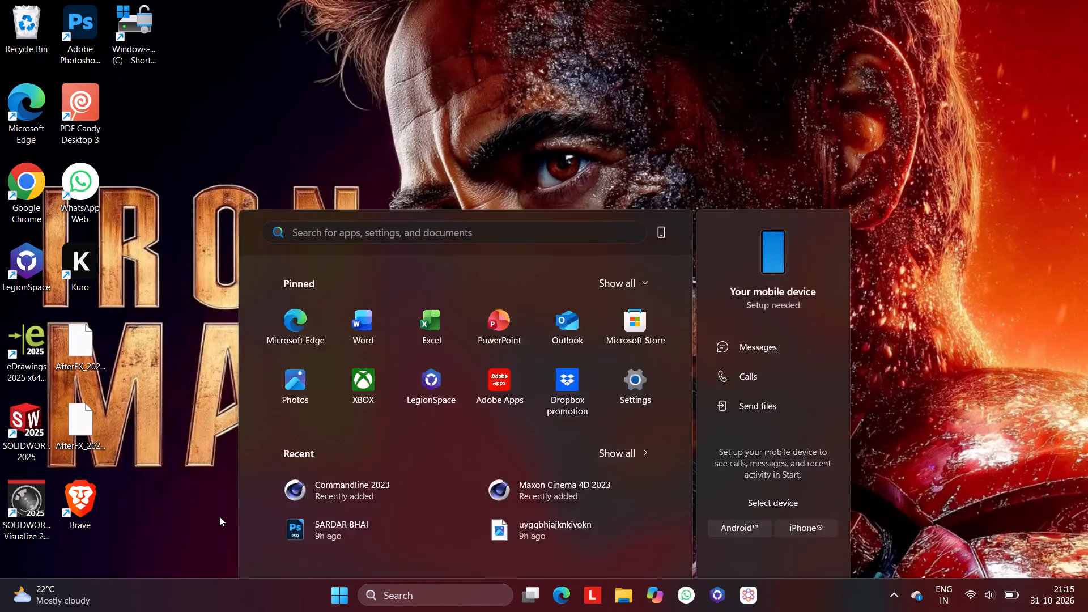
double_click(34, 211)
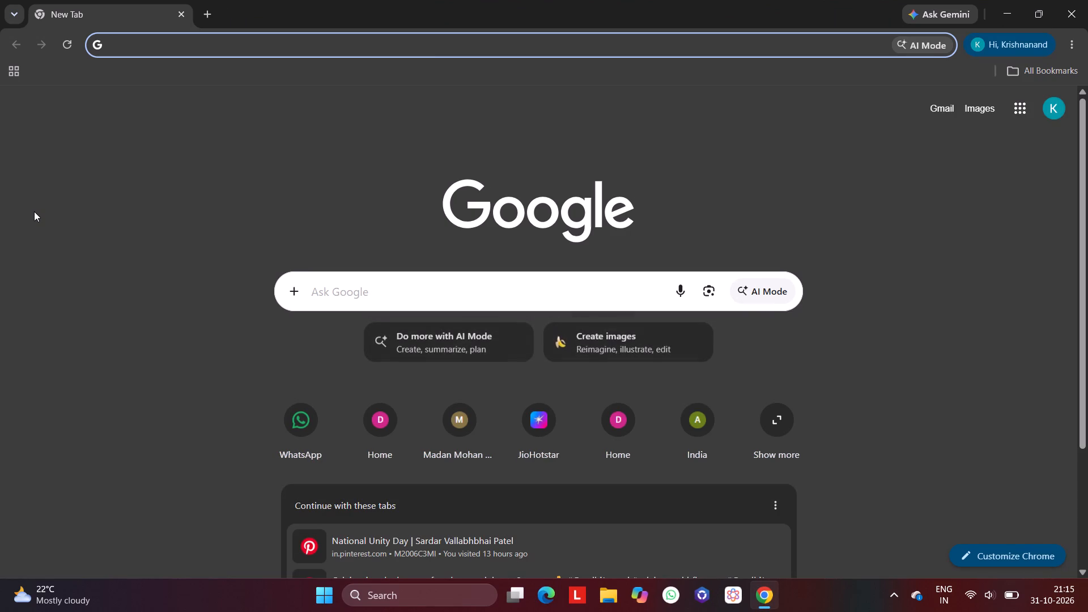
left_click(368, 285)
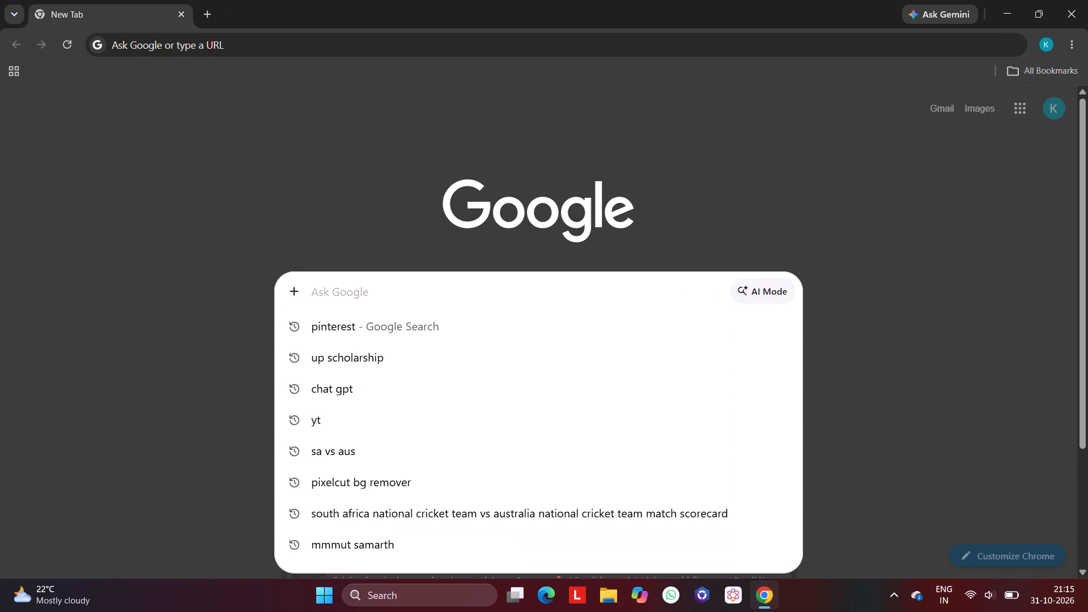
left_click(367, 335)
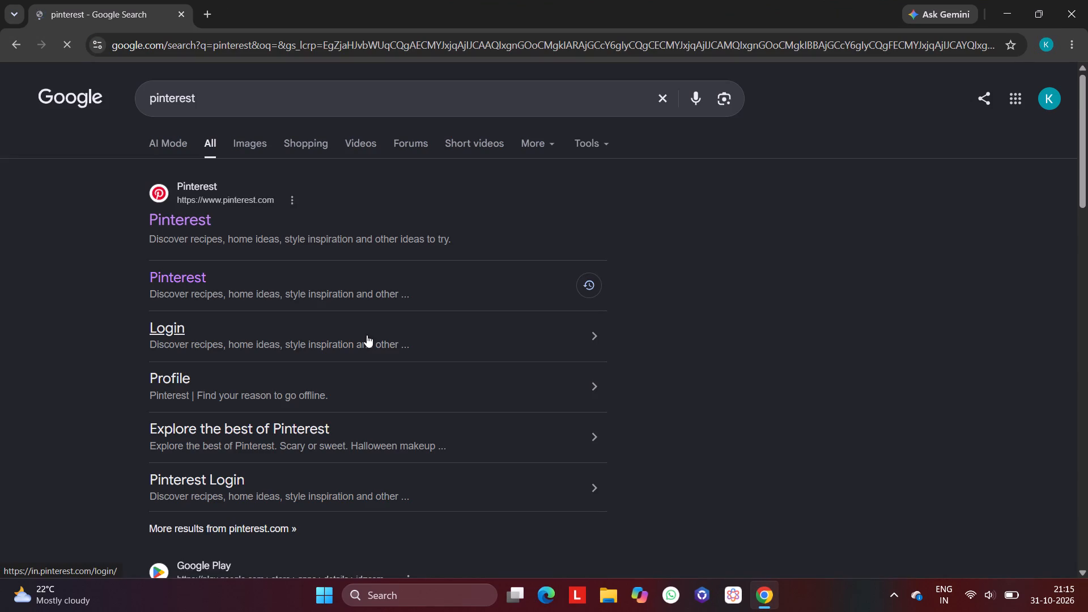
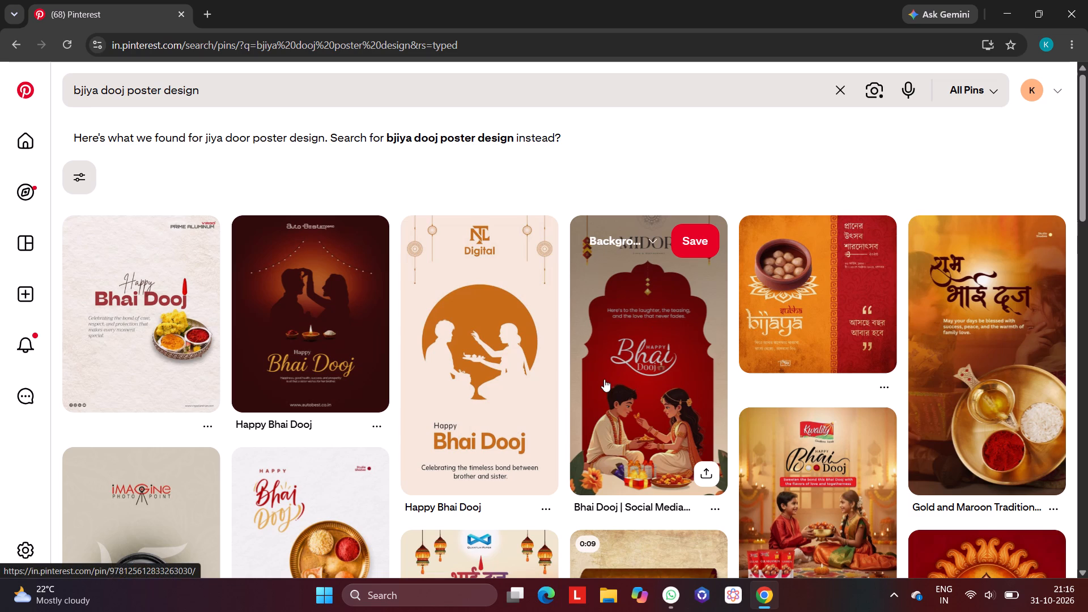
Look through the Pinterest results for "bjiya dooj poster design" for Bhai Dooj poster references.
scroll(604, 379, "down", 3)
scroll(604, 379, "up", 1)
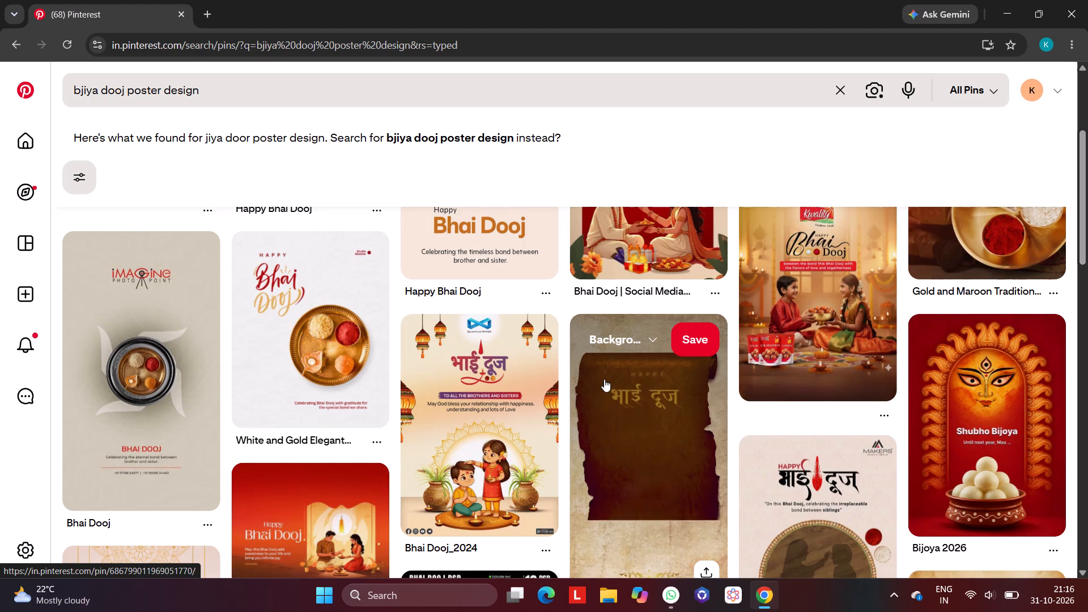
scroll(604, 379, "down", 4)
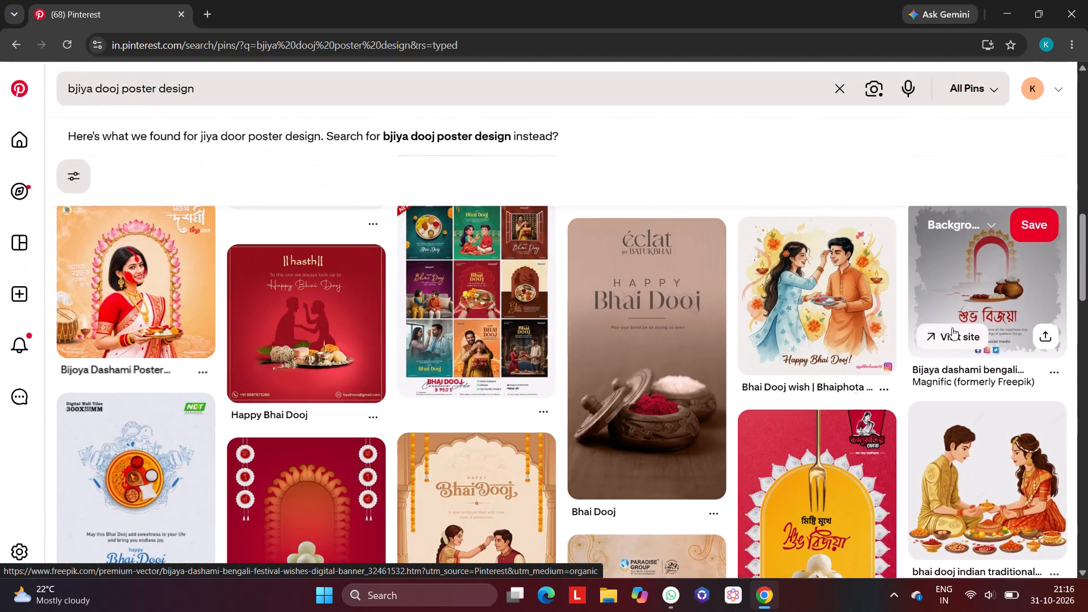
scroll(660, 484, "down", 2)
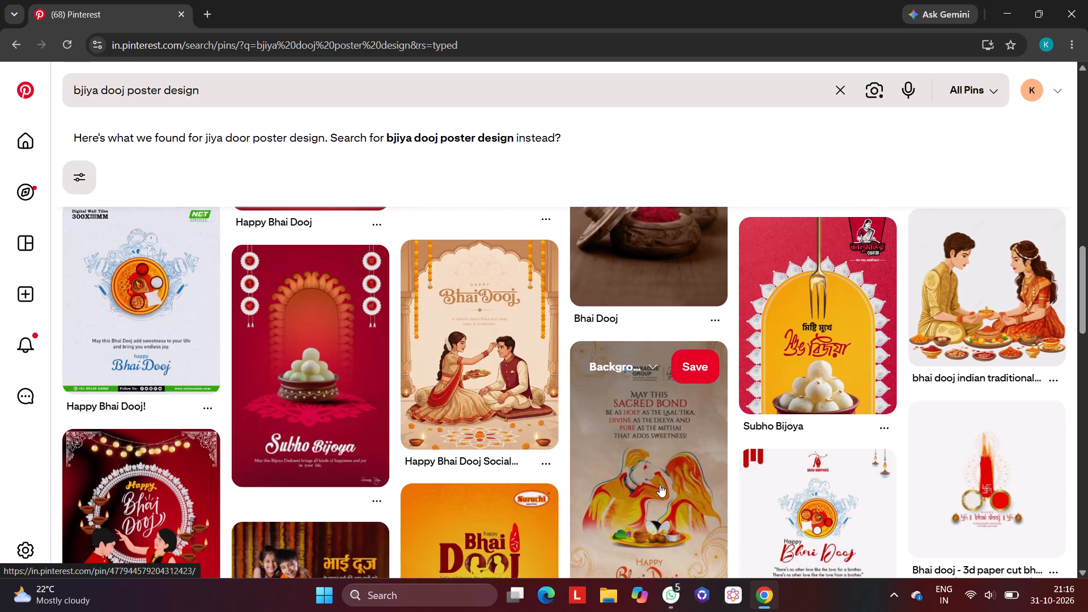
scroll(660, 484, "down", 4)
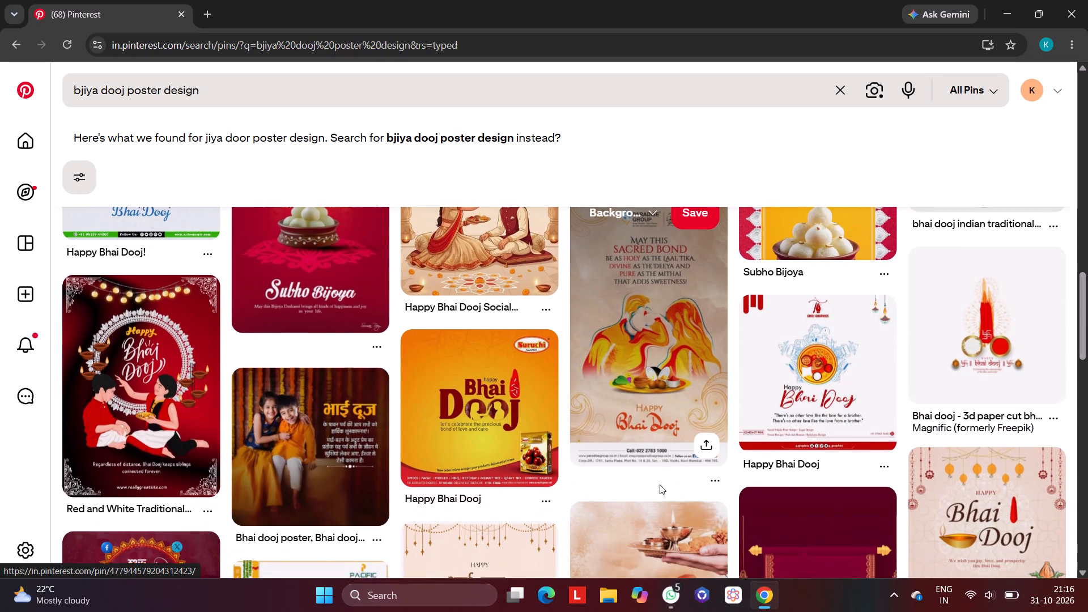
scroll(660, 484, "down", 2)
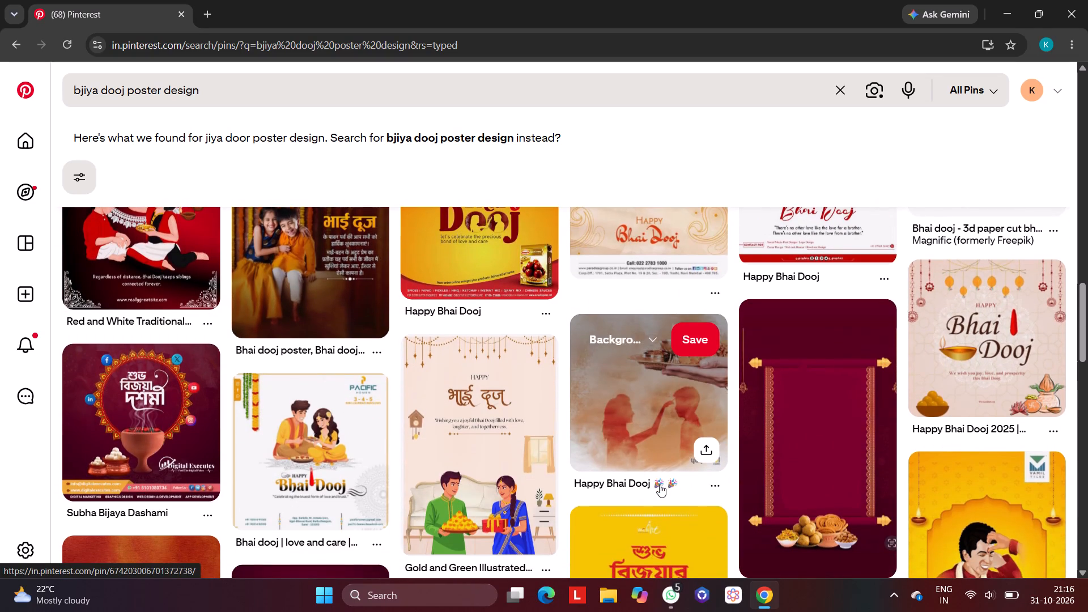
scroll(660, 484, "down", 5)
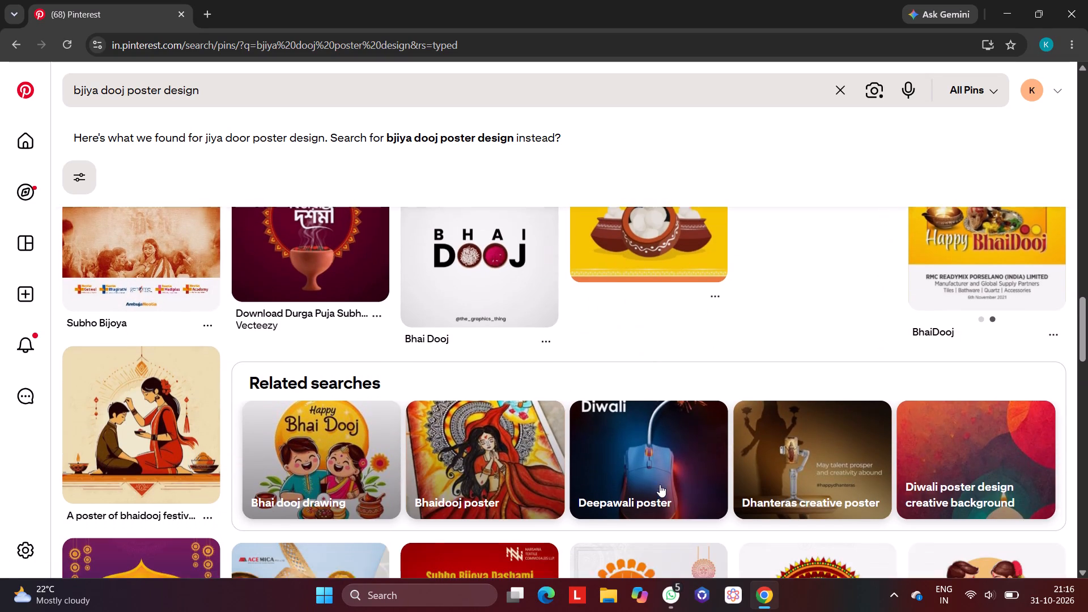
scroll(660, 484, "down", 2)
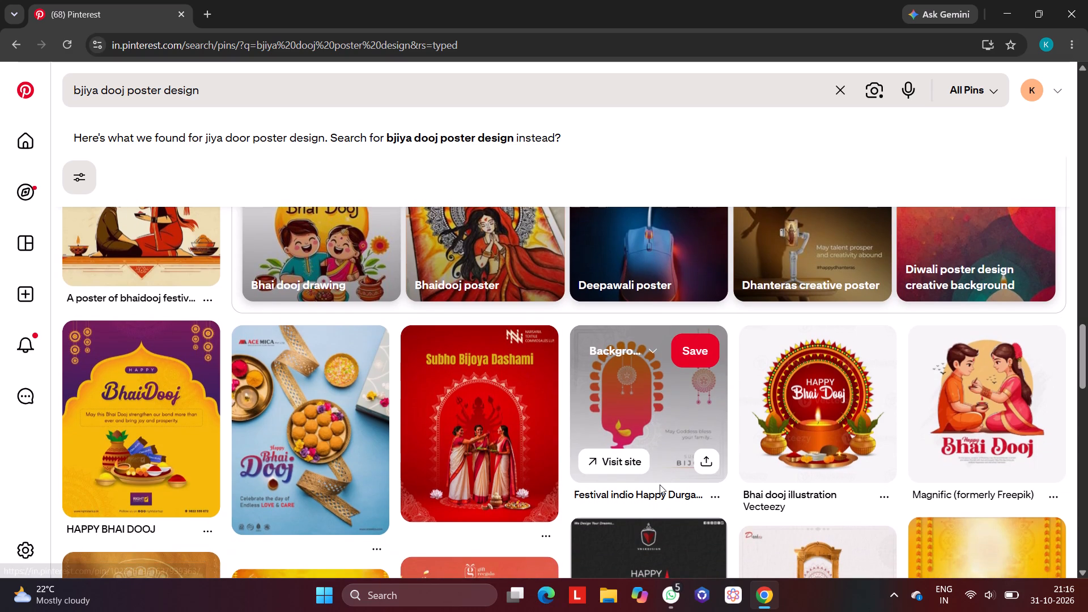
scroll(660, 484, "up", 4)
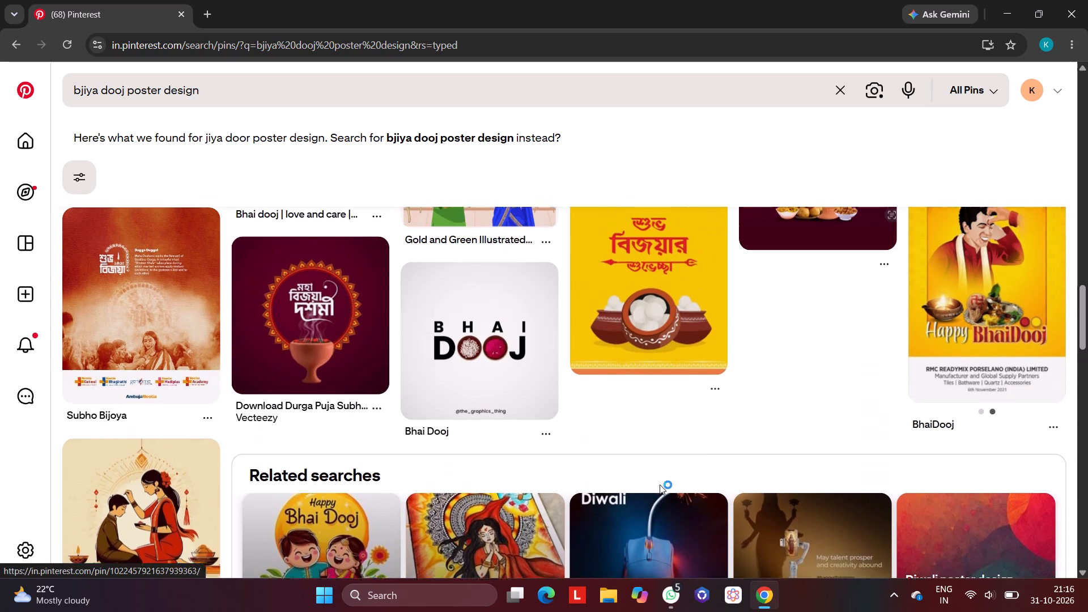
scroll(660, 484, "up", 2)
scroll(660, 484, "down", 1)
scroll(660, 484, "up", 1)
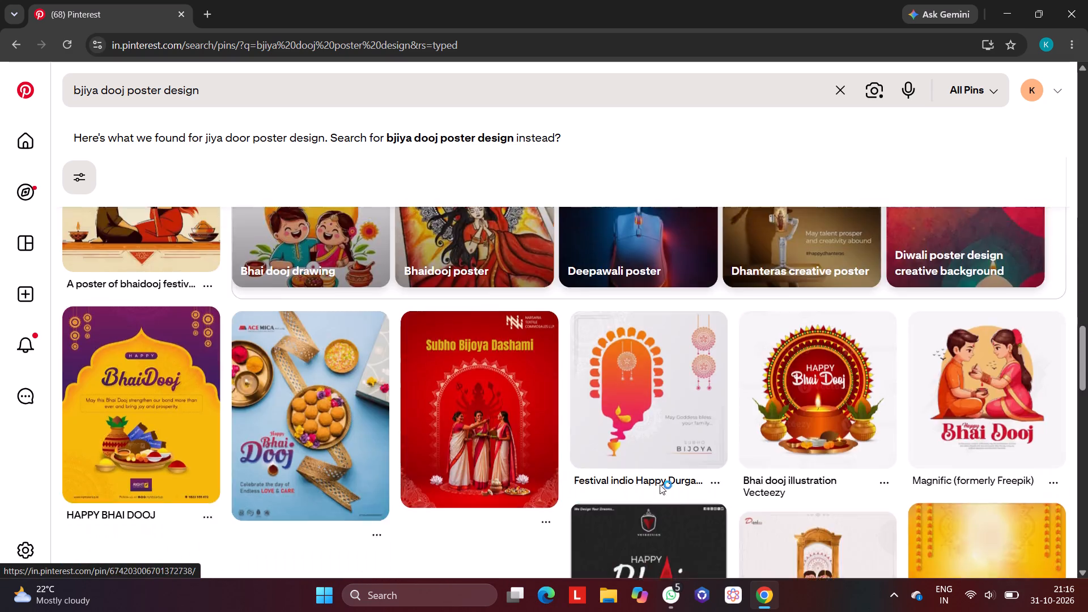
scroll(660, 484, "up", 1)
scroll(660, 484, "down", 5)
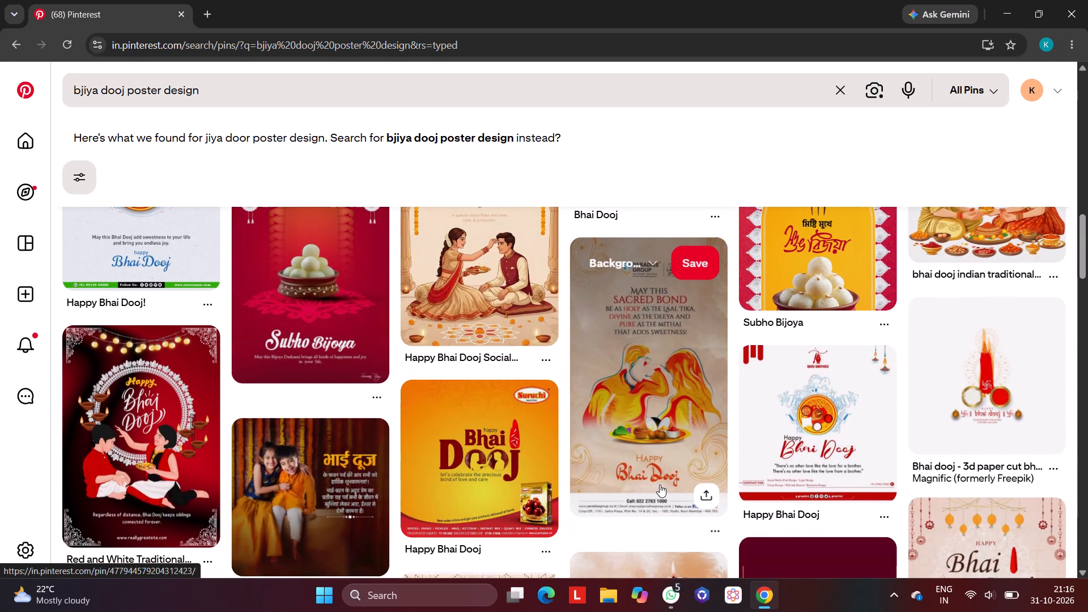
scroll(660, 484, "down", 9)
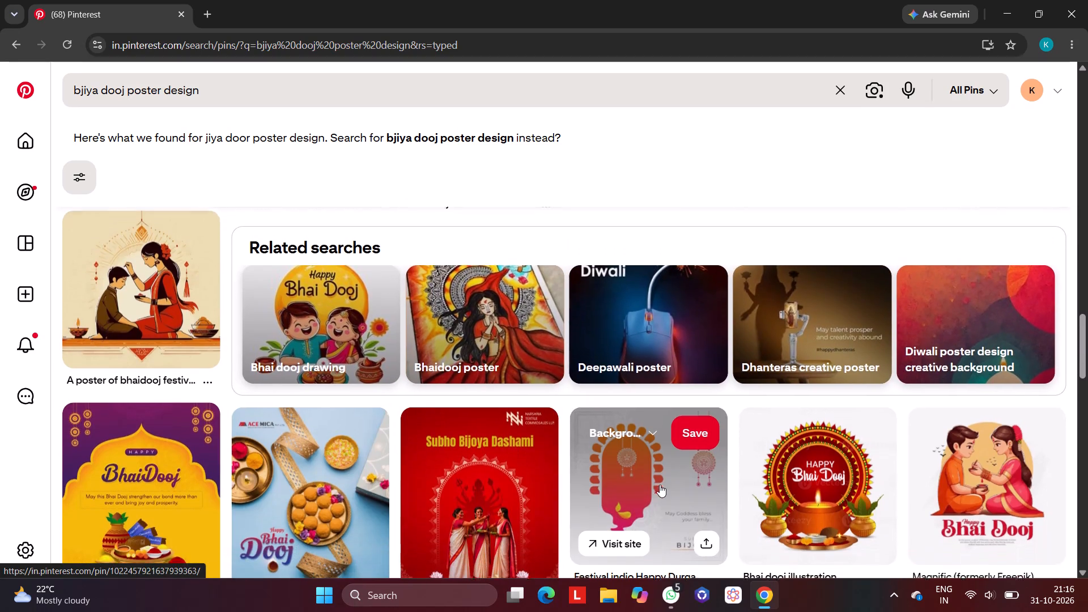
Open the pin "A poster of bhaidooj festival" beside the related searches and browse its related pins.
left_click(164, 265)
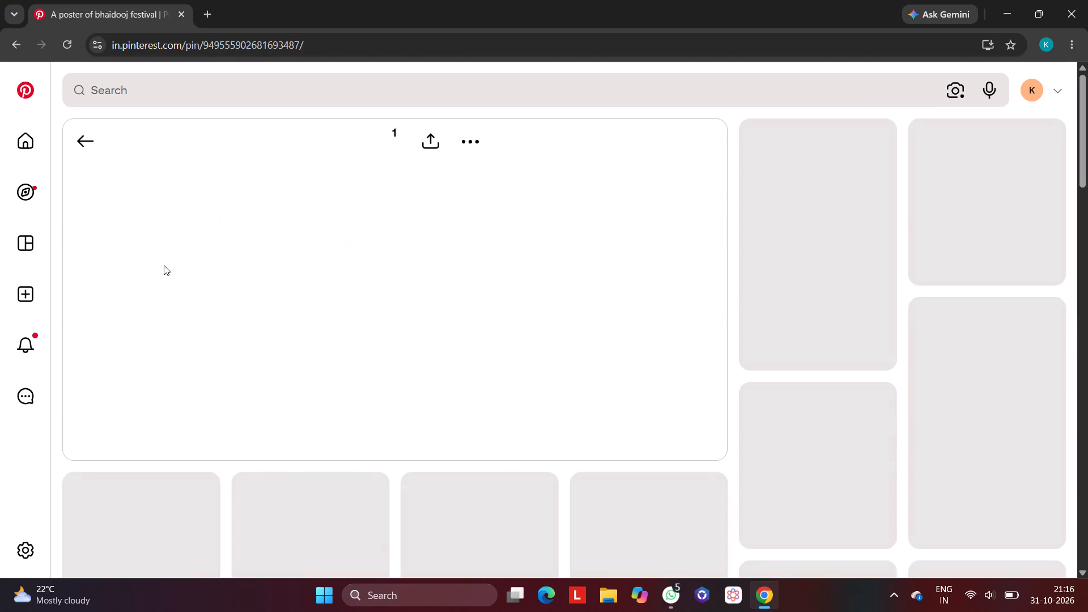
scroll(539, 376, "down", 1)
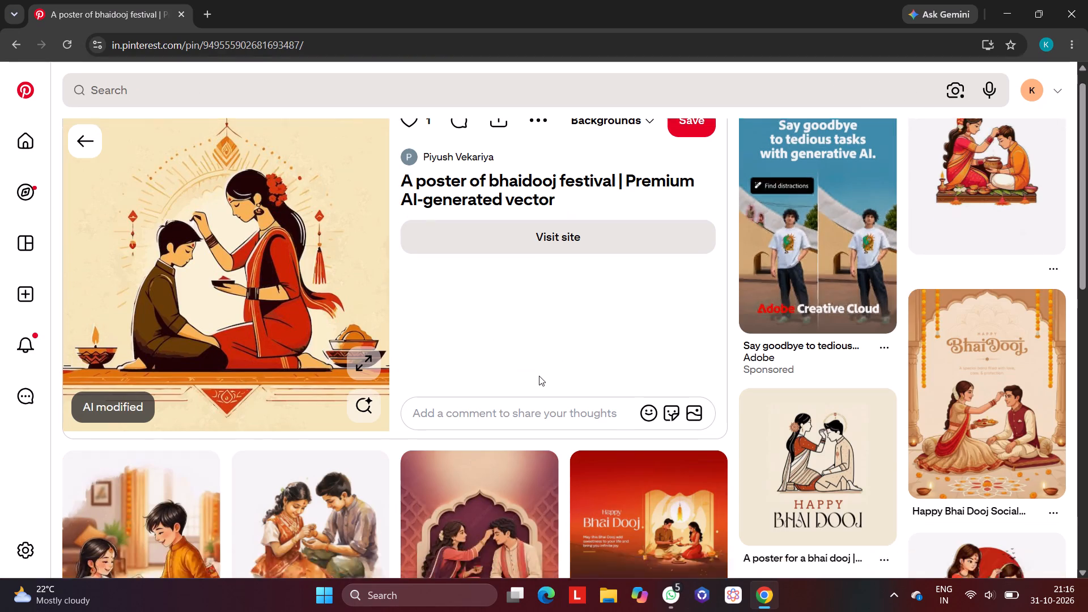
scroll(539, 376, "down", 2)
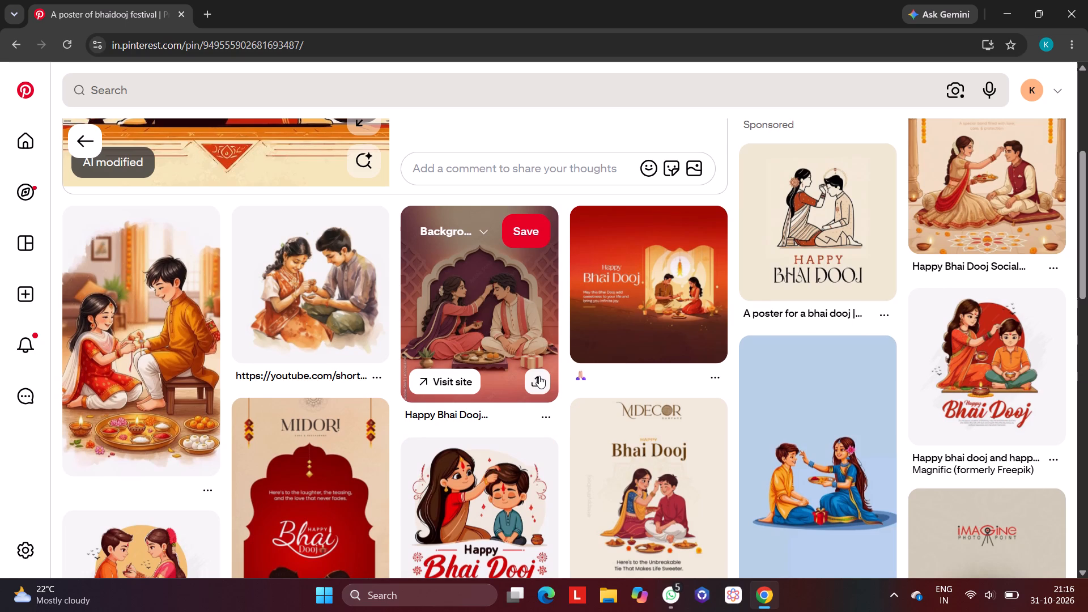
scroll(539, 376, "down", 3)
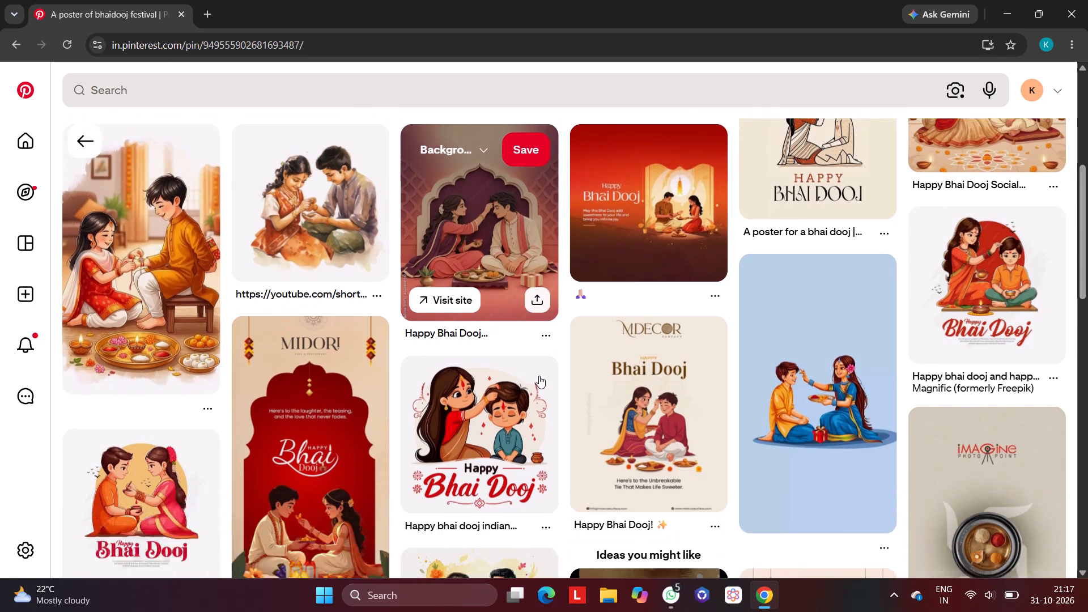
scroll(539, 376, "down", 3)
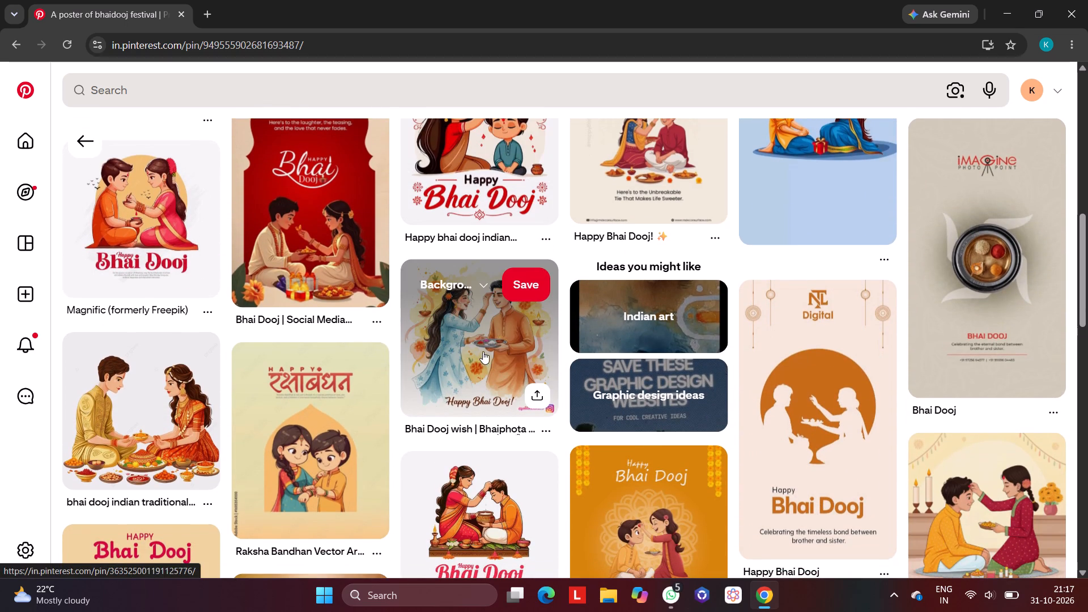
Open the watercolour "Bhai Dooj wish | Bhaiphota" pin of a couple in blue and orange and examine its related designs.
left_click(474, 348)
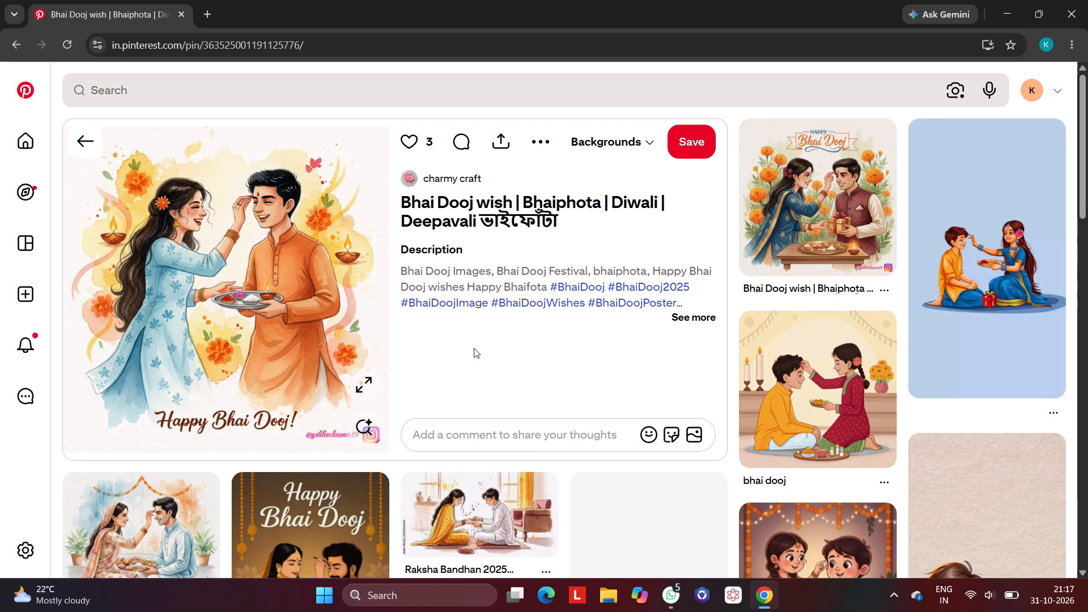
scroll(474, 348, "down", 2)
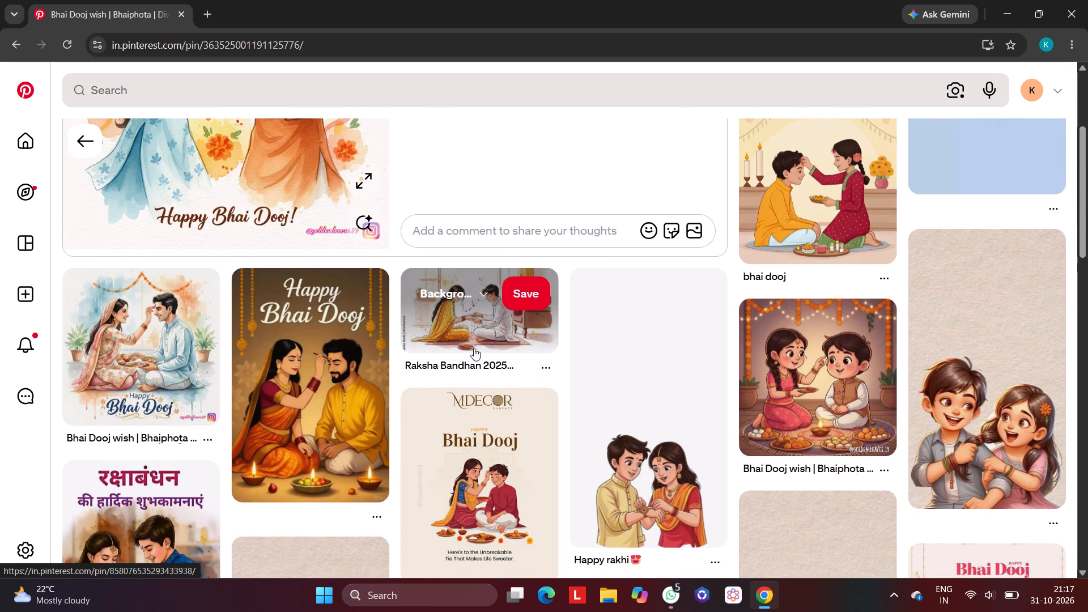
scroll(474, 348, "down", 3)
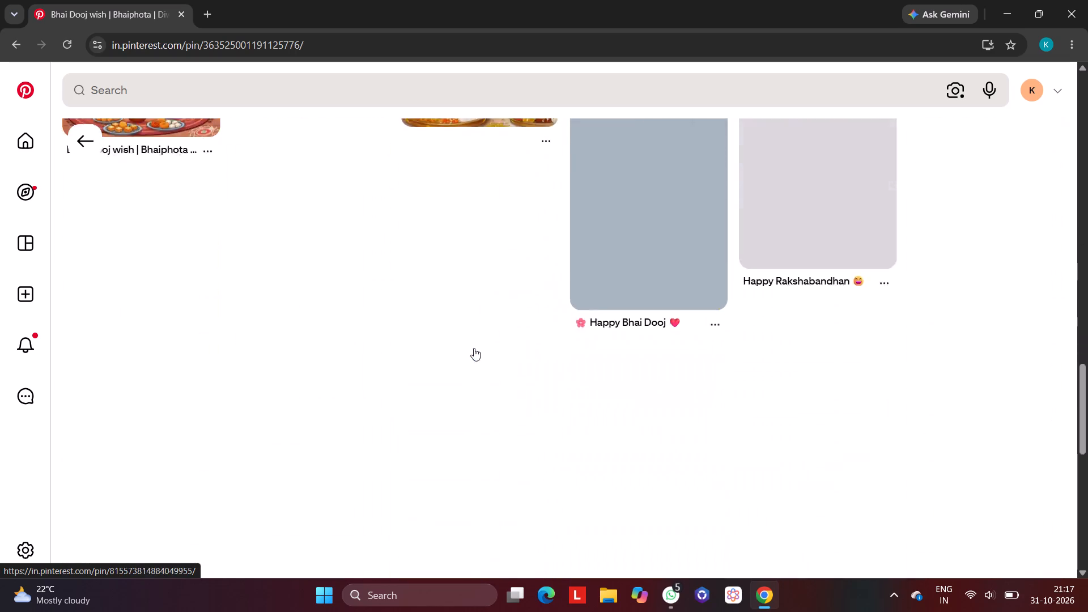
scroll(474, 348, "up", 1)
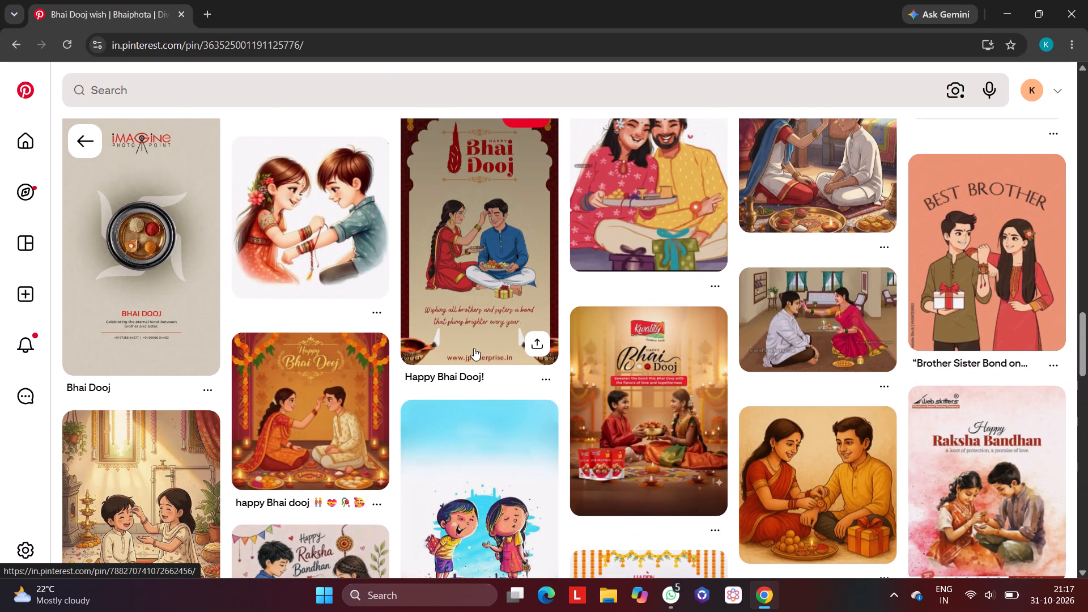
scroll(474, 348, "up", 4)
scroll(474, 348, "right", 1)
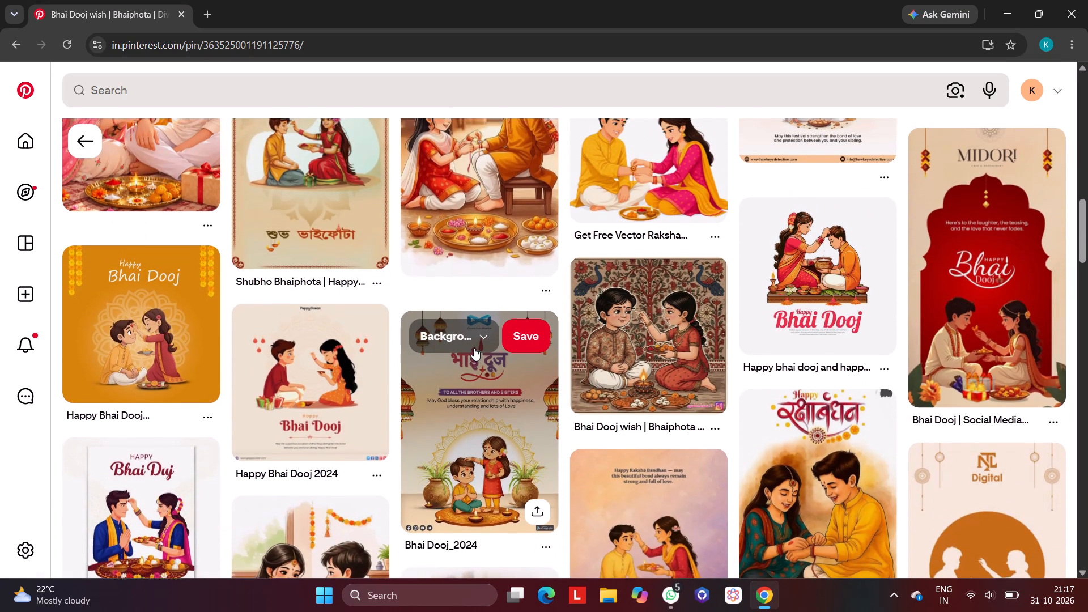
scroll(474, 348, "right", 1)
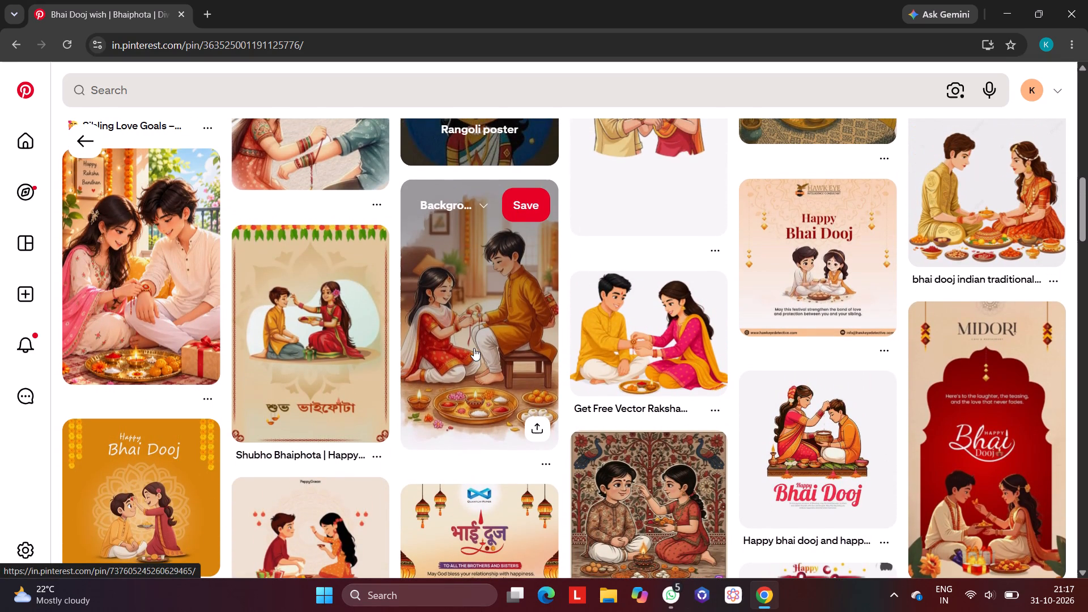
scroll(474, 348, "up", 10)
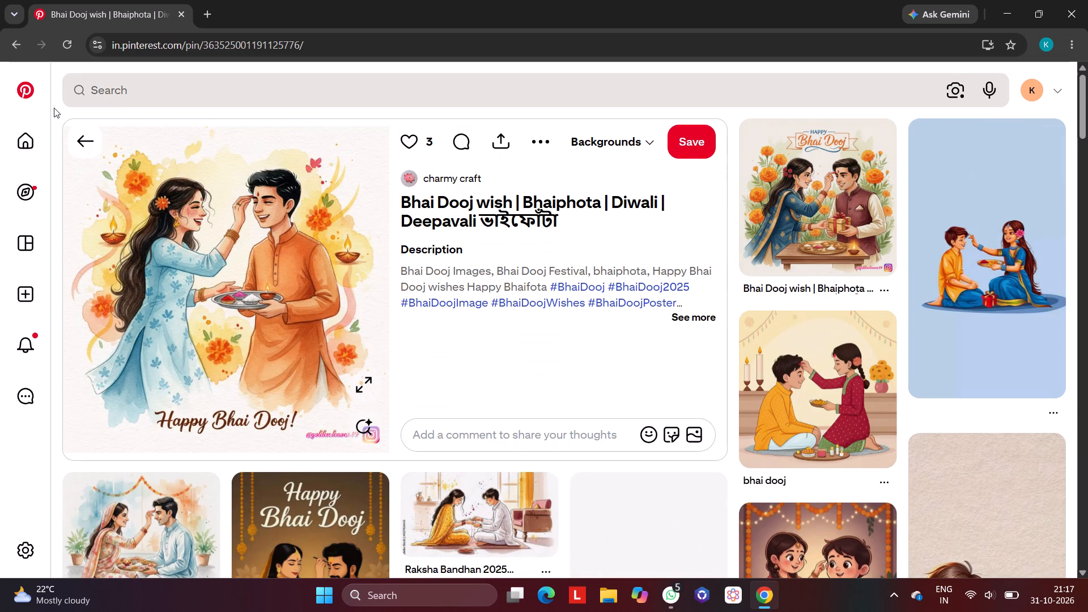
Return to the "A poster of bhaidooj festival" pin and examine more of the related Bhai Dooj poster designs.
left_click(73, 140)
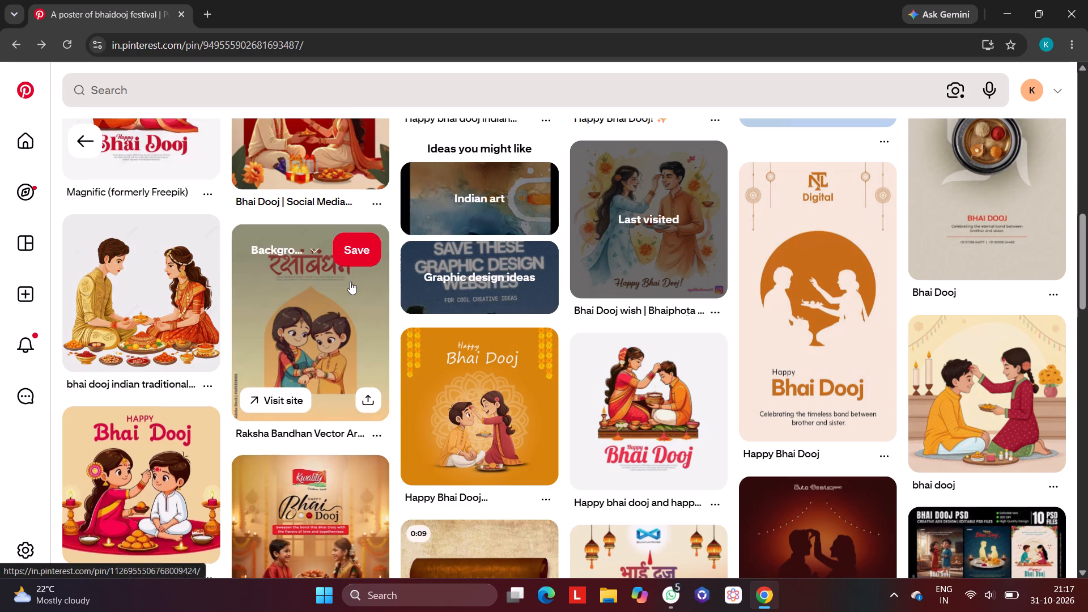
scroll(350, 282, "down", 2)
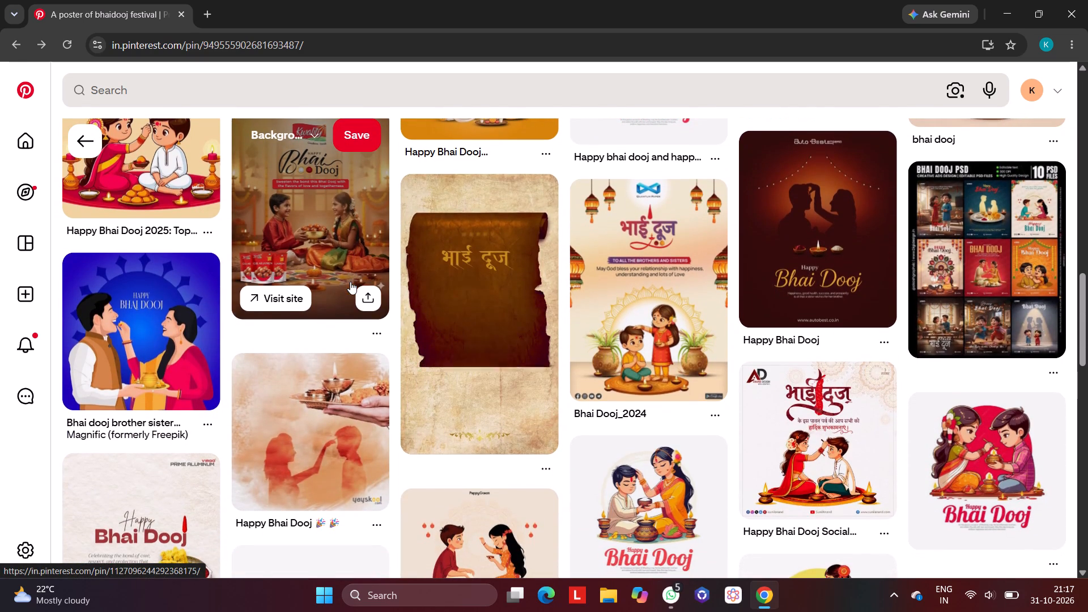
scroll(350, 282, "down", 2)
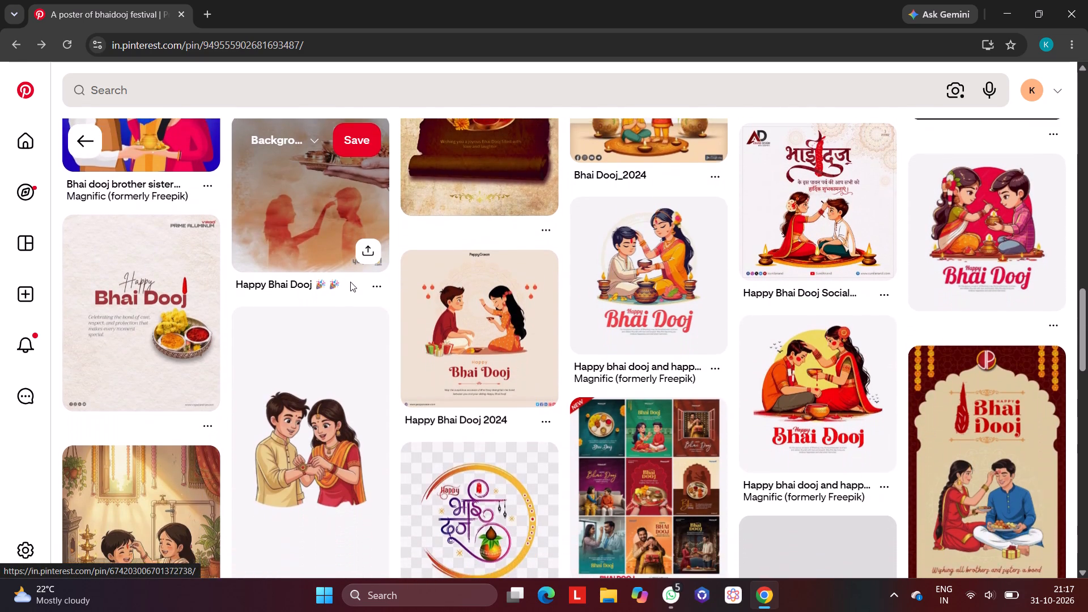
scroll(350, 282, "down", 3)
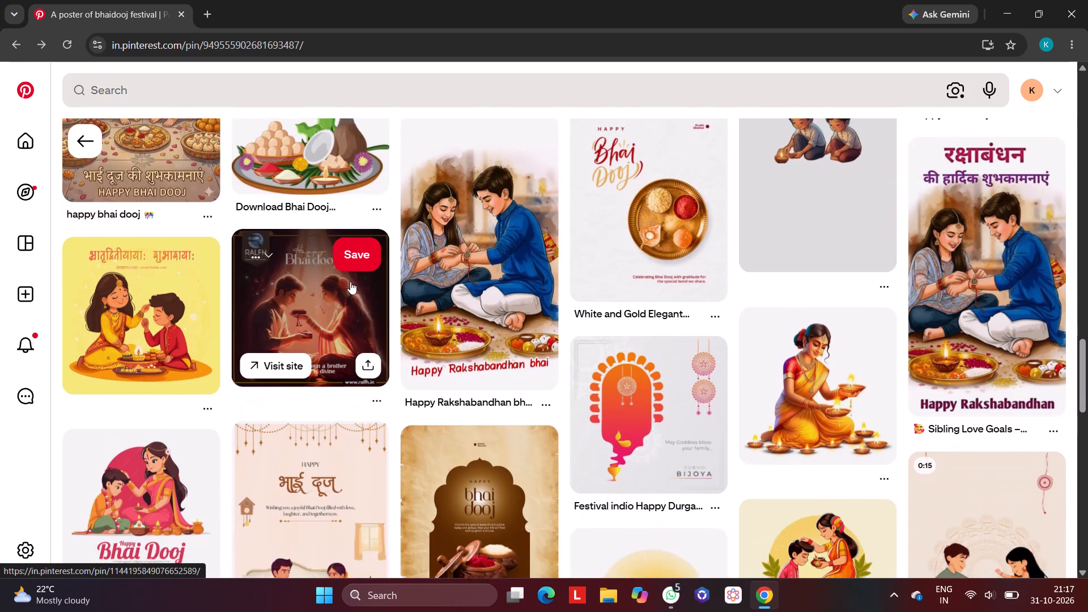
scroll(350, 282, "down", 2)
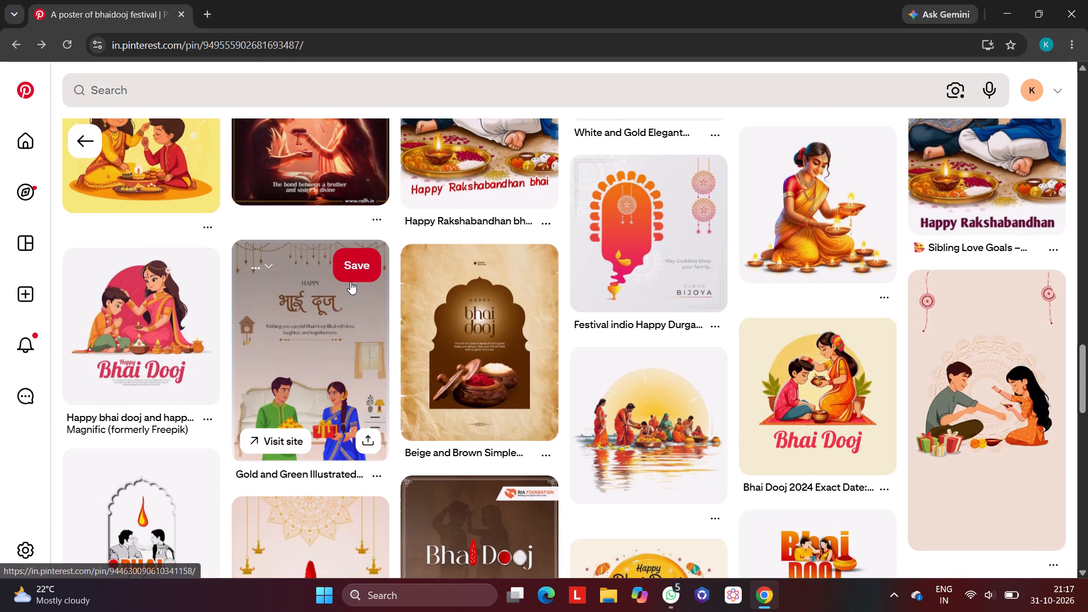
scroll(350, 282, "down", 2)
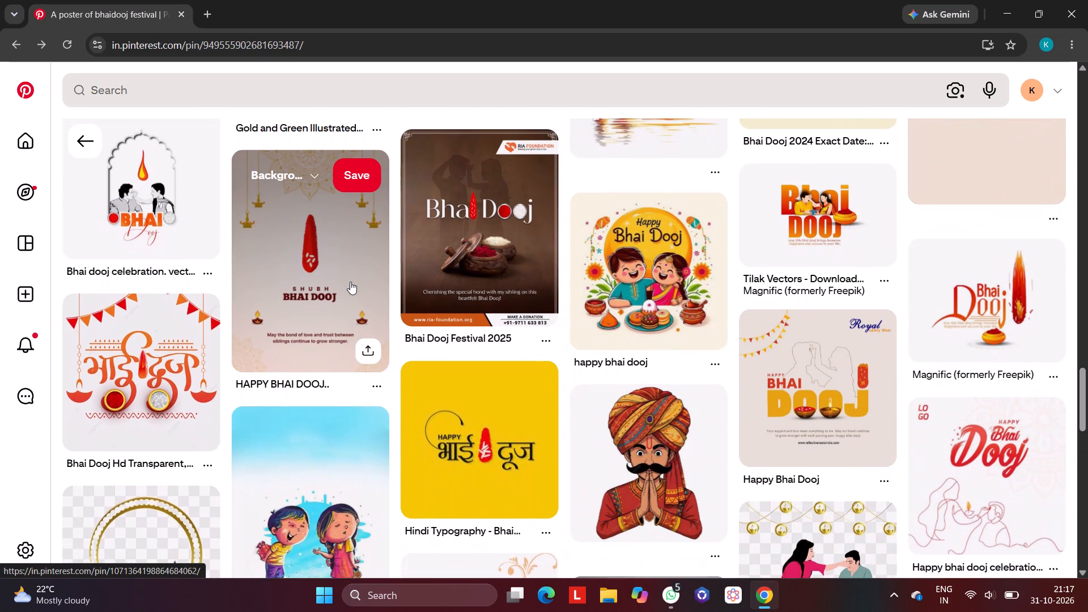
scroll(350, 282, "down", 3)
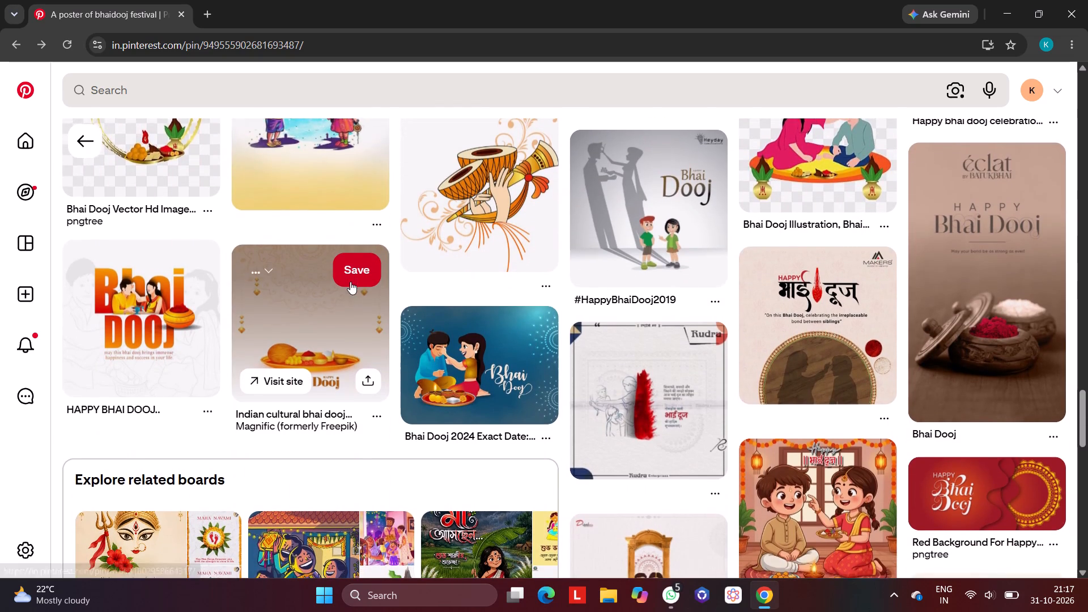
scroll(350, 282, "down", 4)
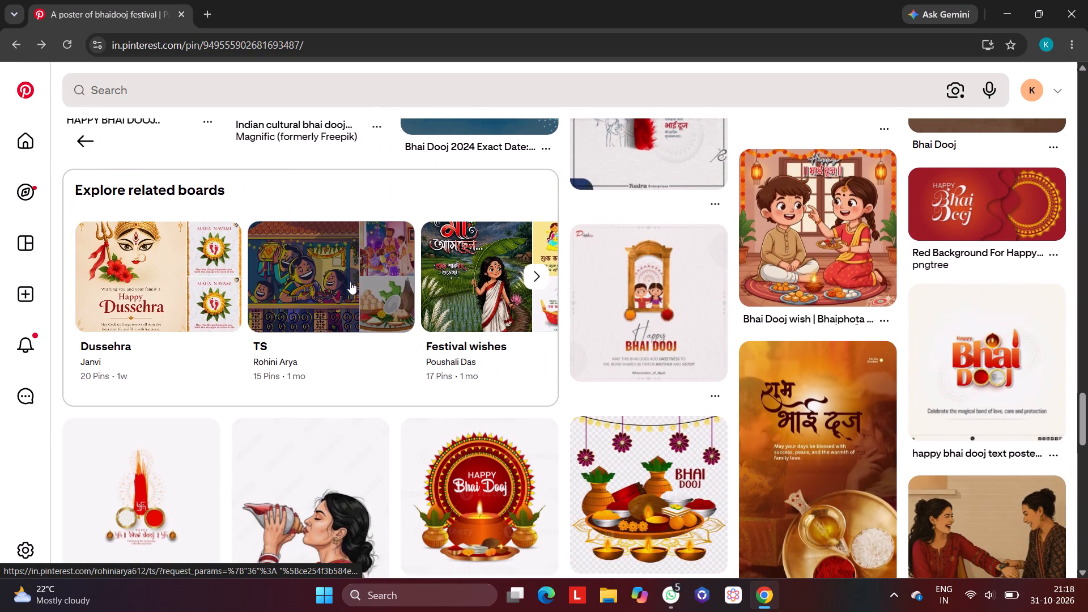
scroll(350, 282, "down", 1)
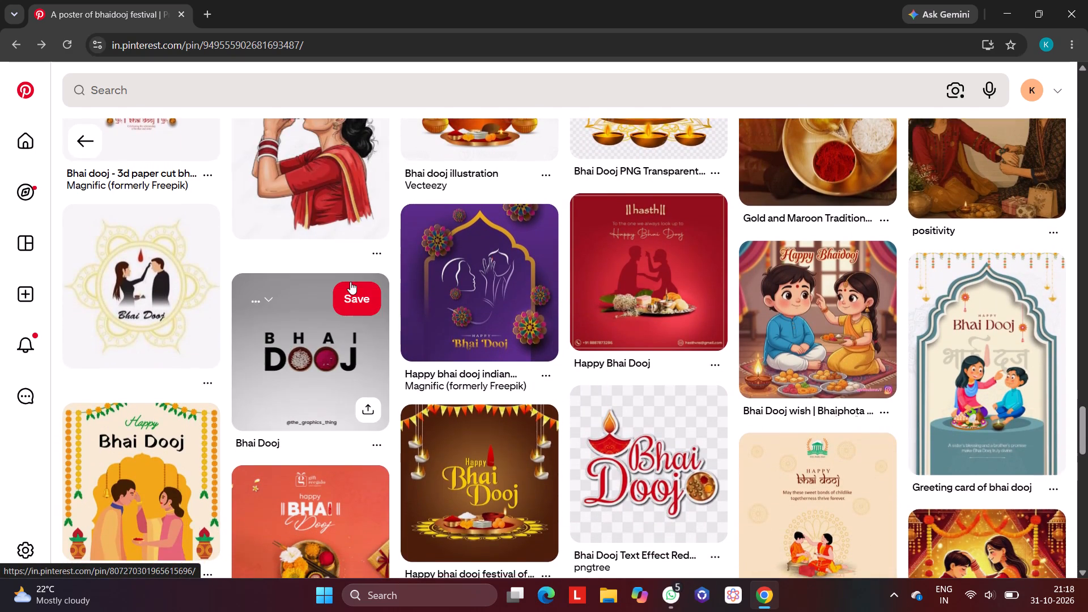
scroll(350, 282, "up", 10)
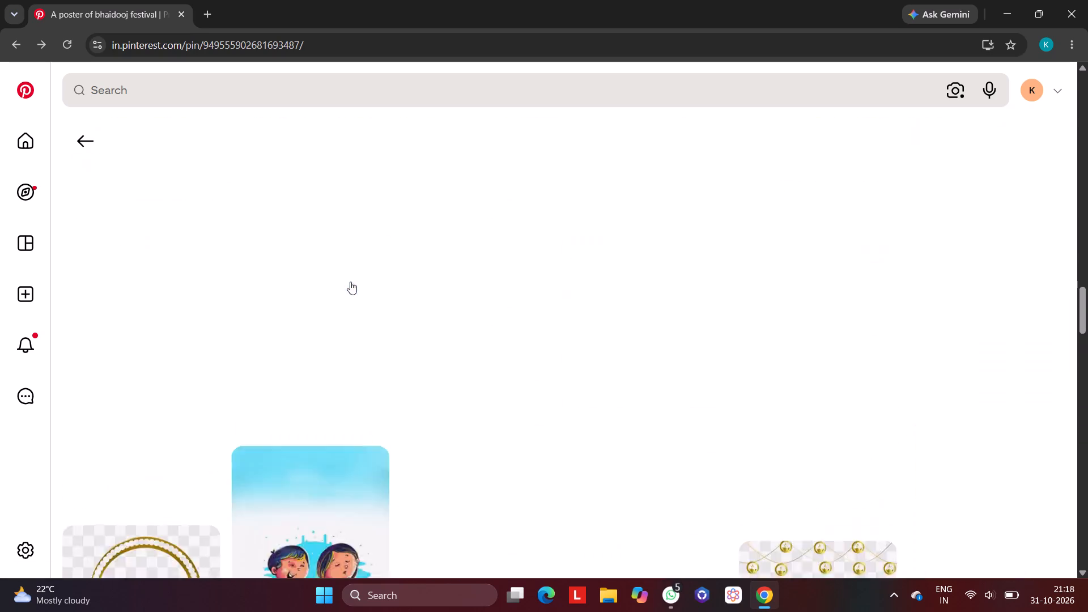
scroll(350, 282, "up", 10)
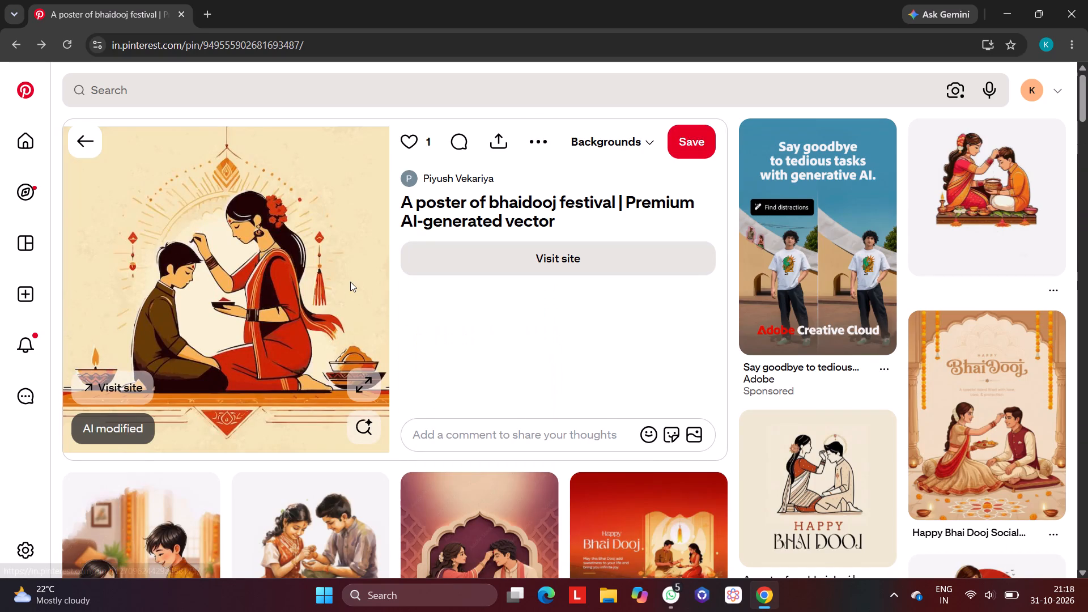
scroll(350, 282, "down", 1)
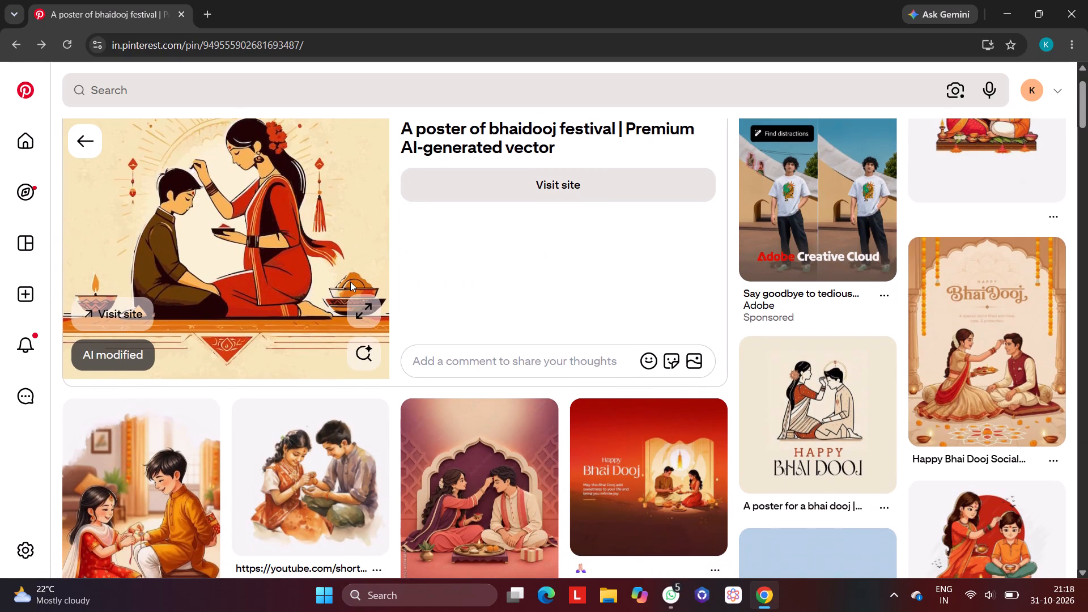
Open the related watercolour pin of a girl in orange and a boy sitting together, and examine its related designs.
scroll(350, 282, "down", 2)
left_click(308, 282)
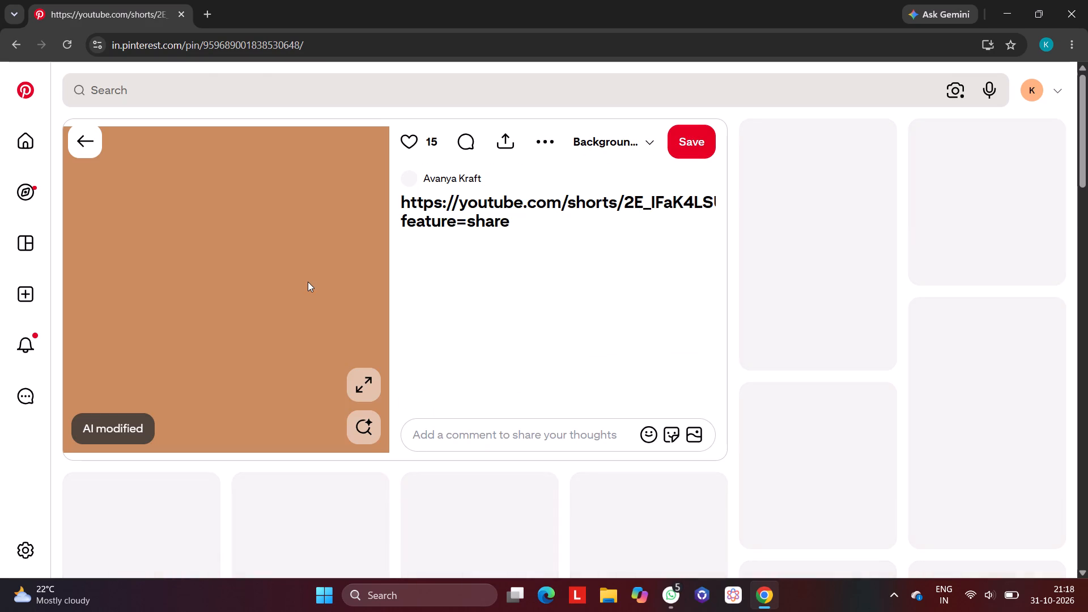
scroll(308, 282, "down", 2)
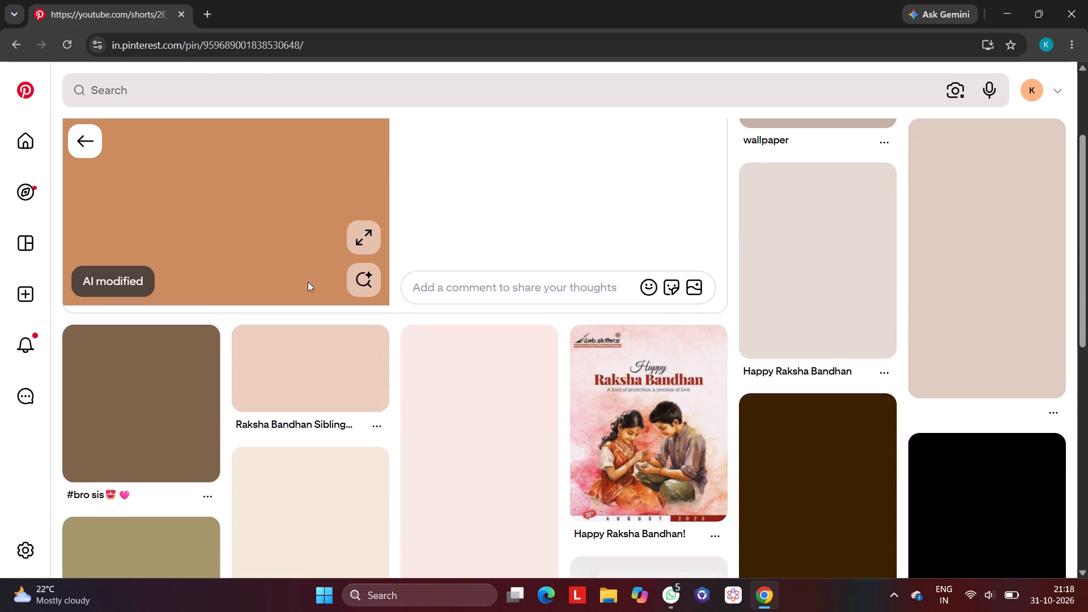
scroll(308, 282, "up", 2)
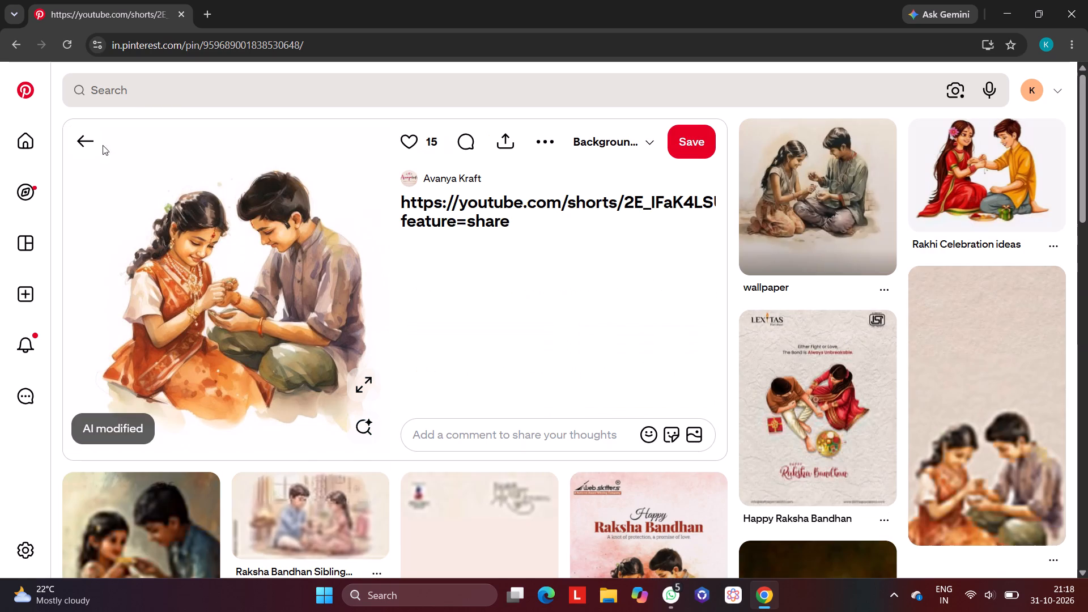
scroll(96, 142, "down", 1)
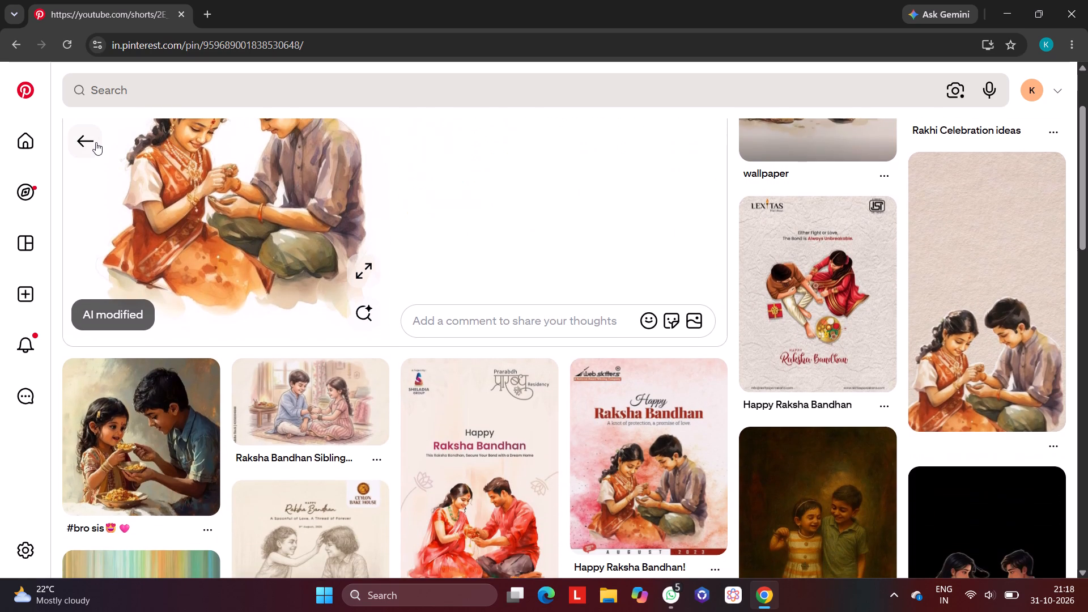
scroll(96, 142, "down", 1)
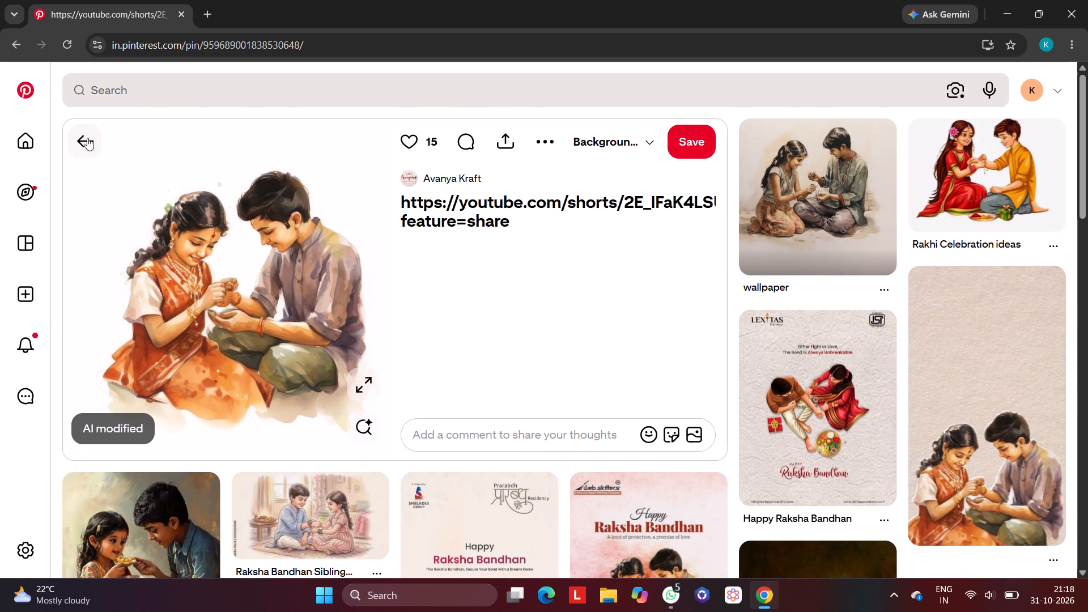
Return to the "A poster of bhaidooj festival" pin and look over its related Bhai Dooj posters again.
left_click(87, 138)
scroll(436, 386, "up", 1)
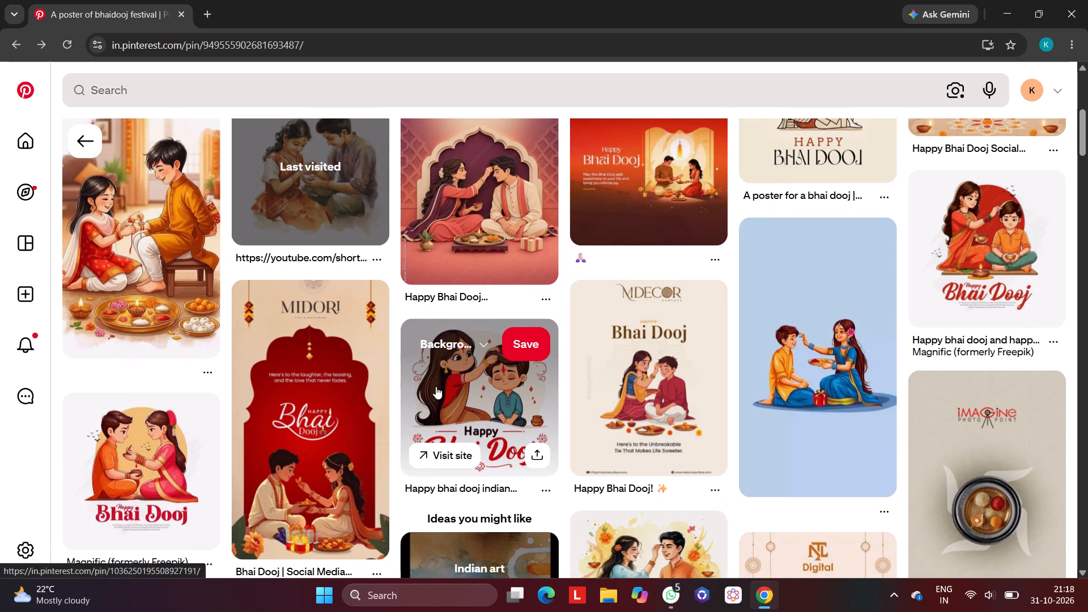
scroll(436, 386, "up", 3)
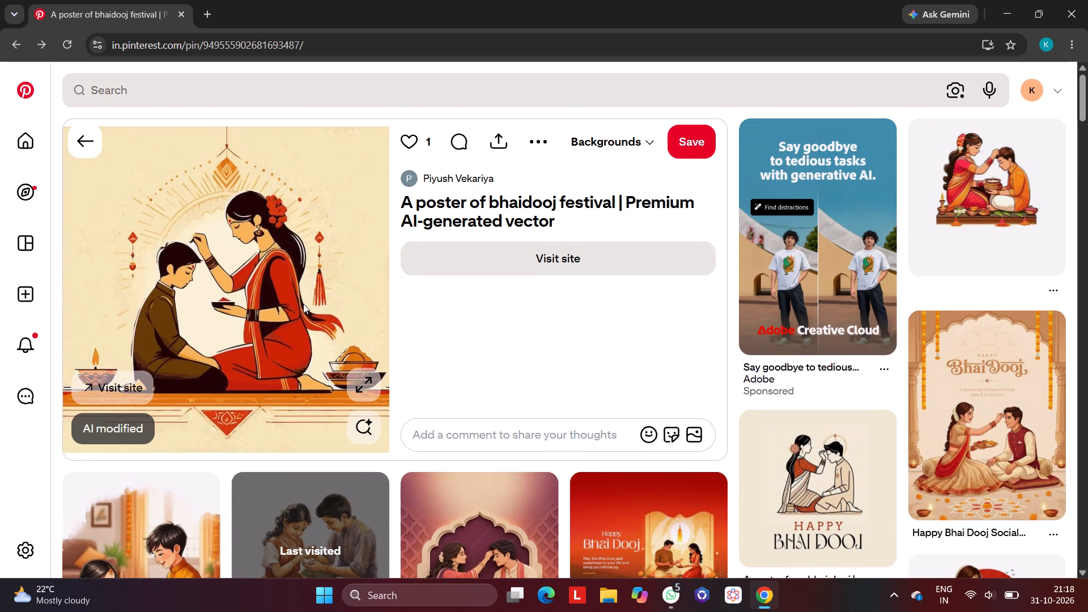
Open the related "Happy Bhai Dooj Social Media Post Template" pin and browse its related pins for Bhai Dooj poster ideas.
scroll(949, 288, "down", 1)
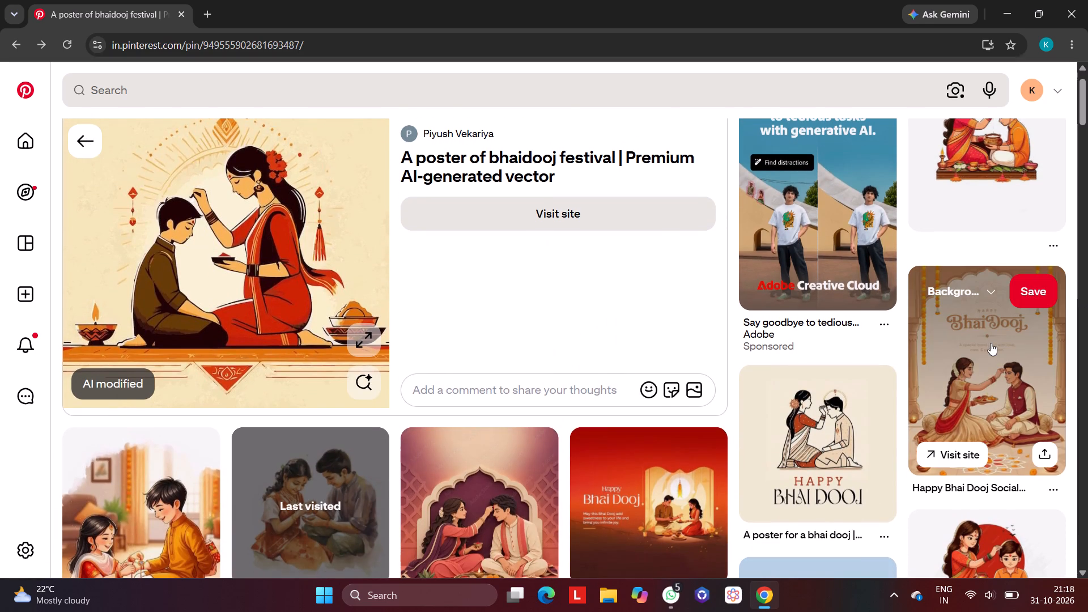
left_click(991, 348)
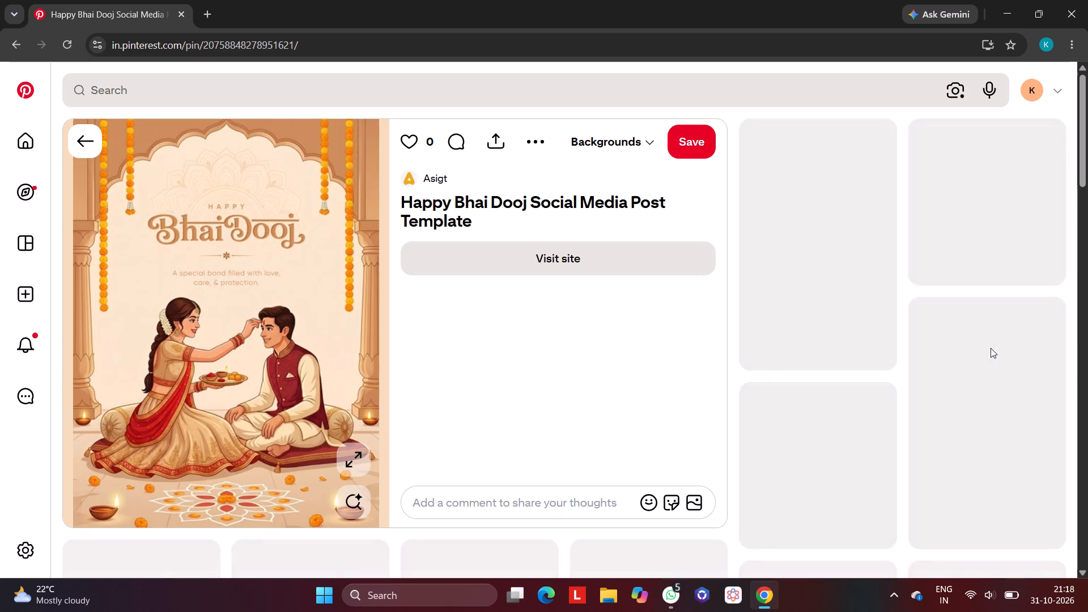
scroll(807, 389, "down", 2)
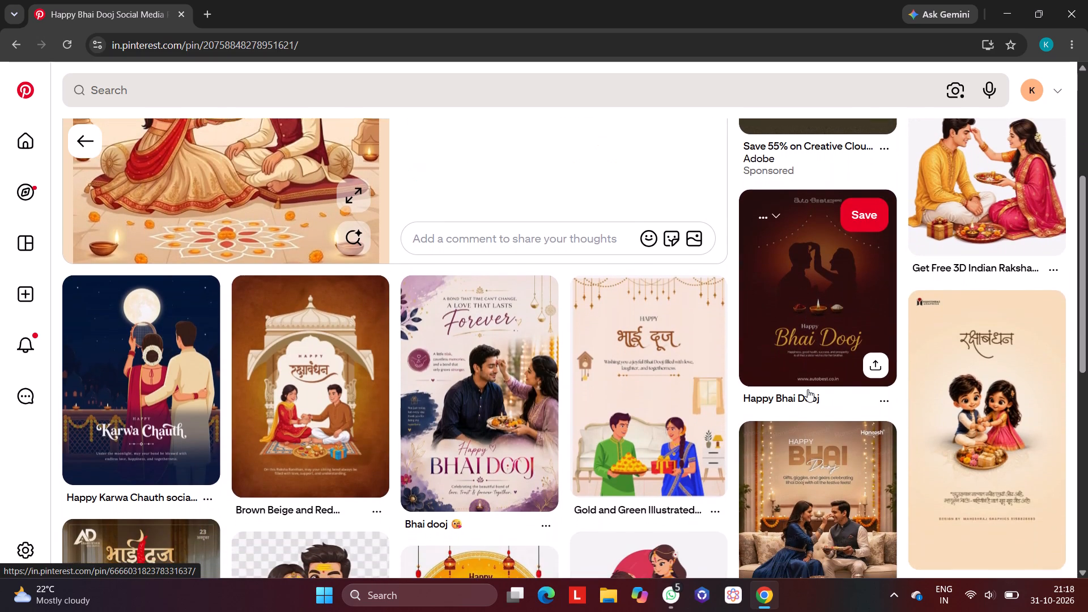
scroll(807, 389, "down", 1)
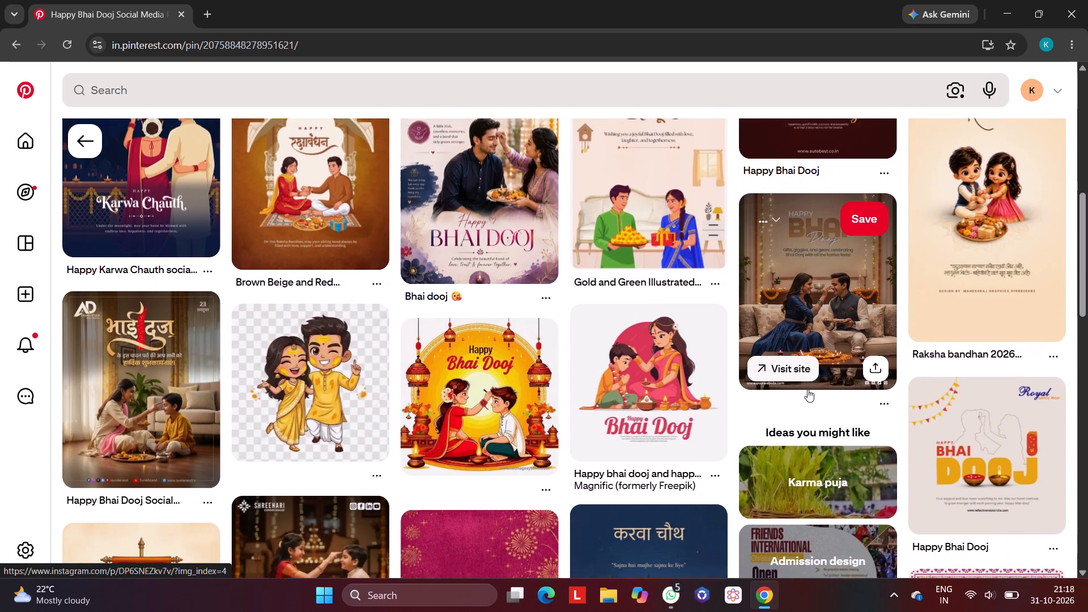
scroll(807, 389, "down", 2)
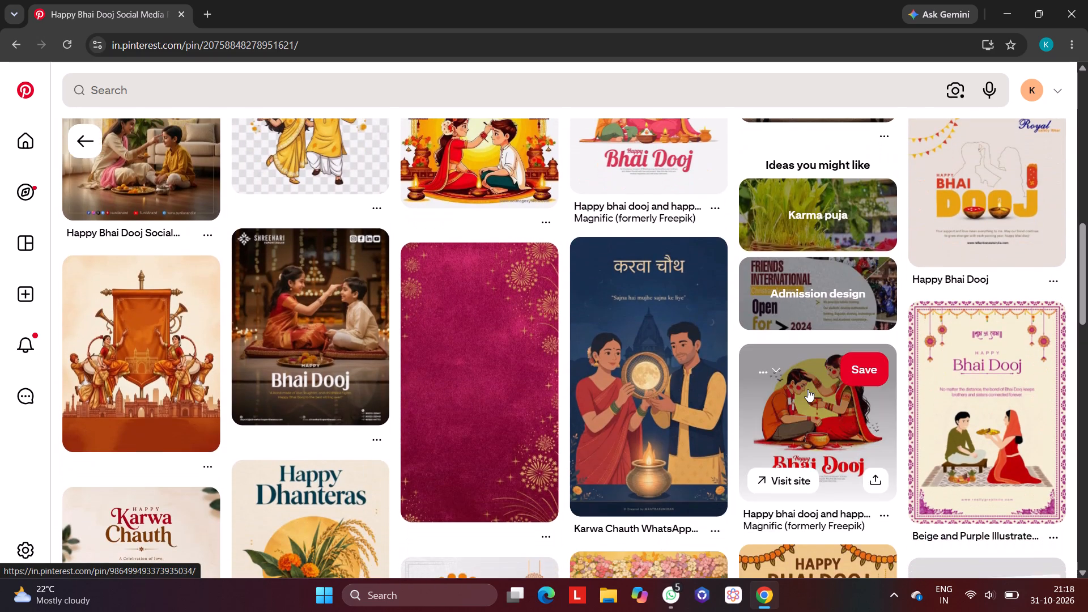
scroll(807, 389, "down", 3)
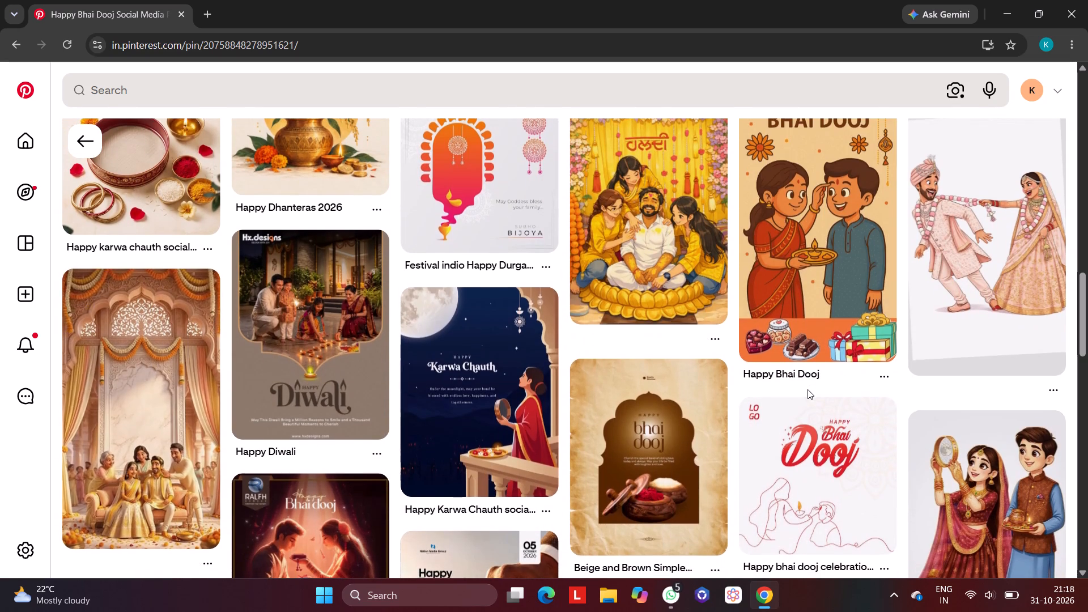
scroll(807, 389, "down", 2)
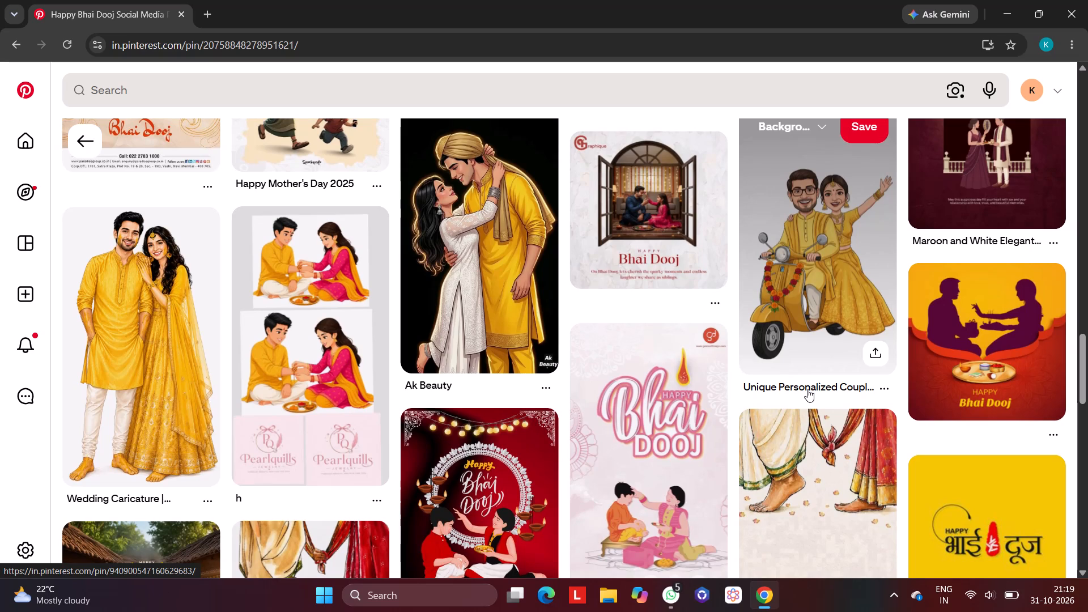
scroll(807, 389, "down", 1)
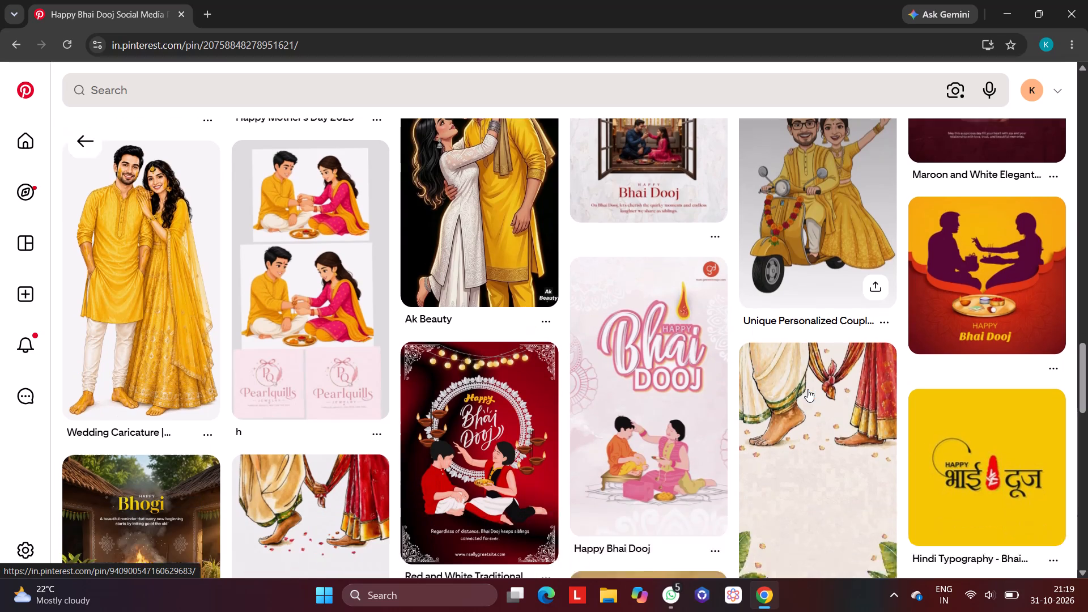
scroll(807, 389, "down", 3)
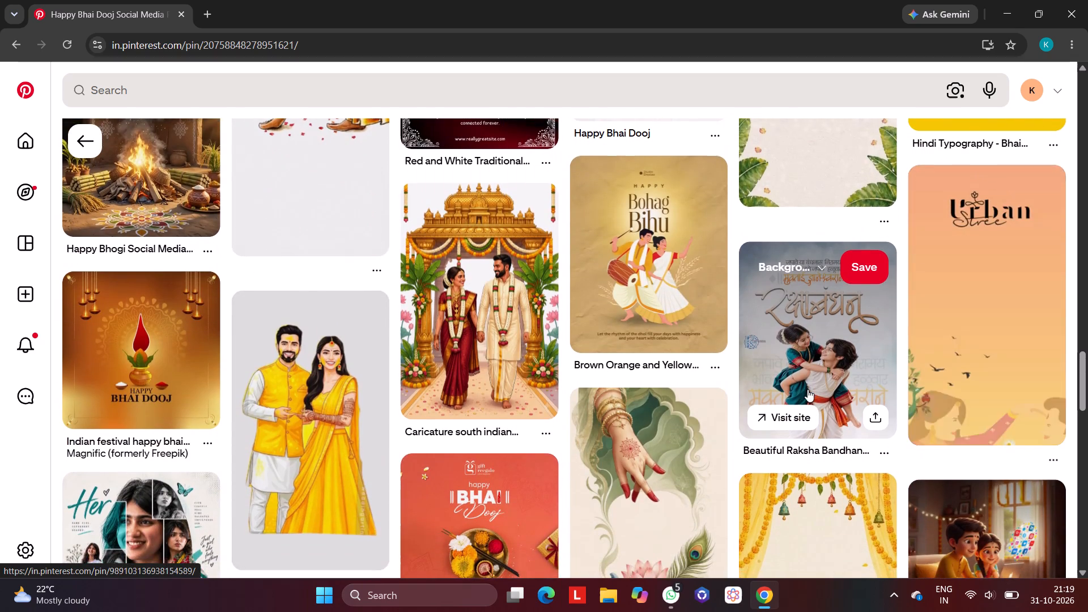
scroll(807, 389, "down", 5)
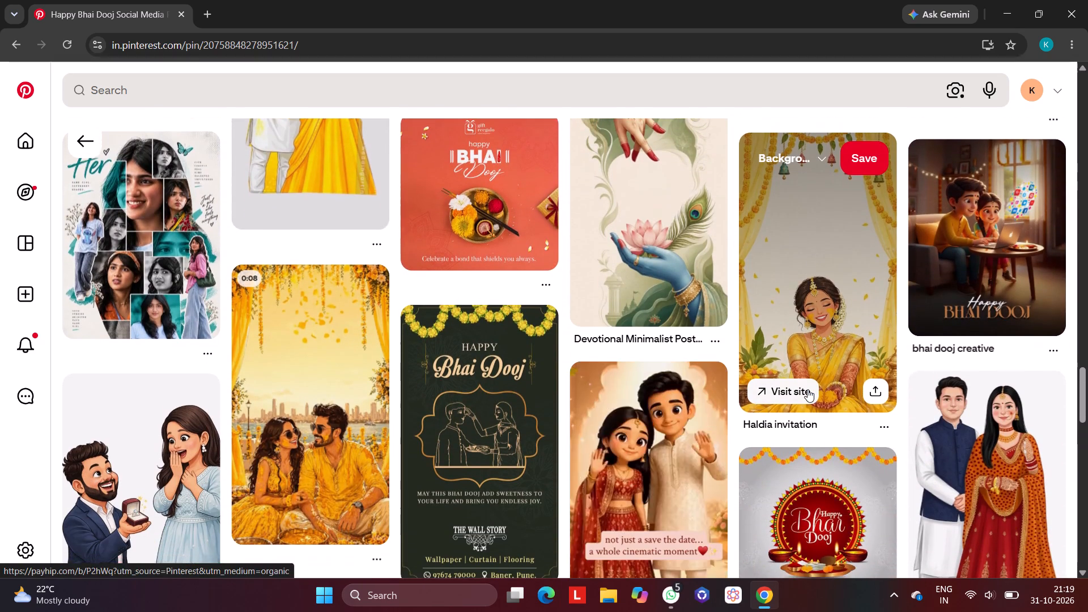
scroll(807, 389, "down", 1)
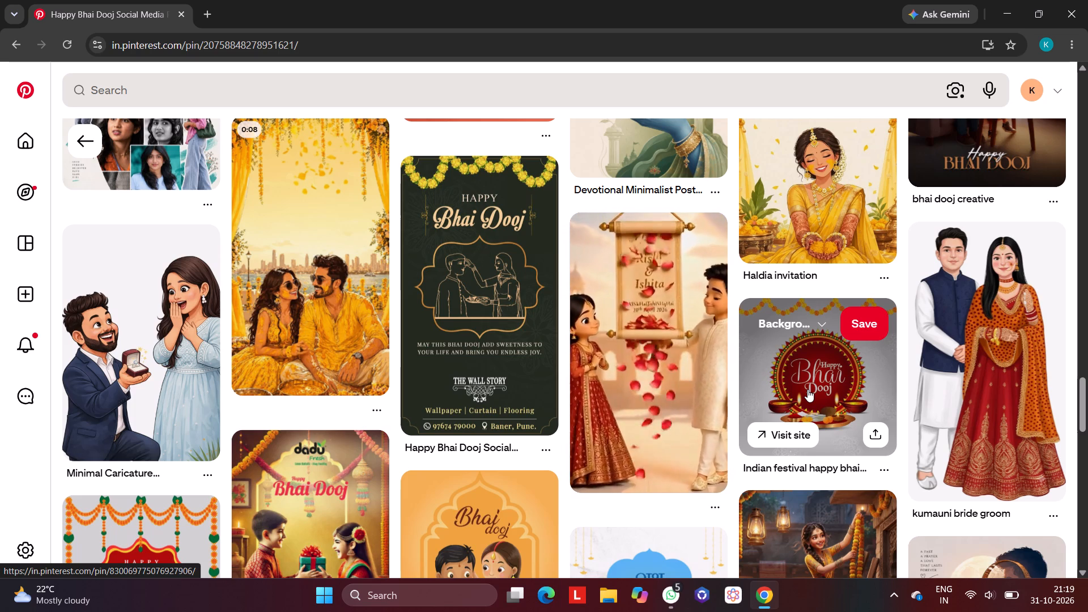
scroll(807, 389, "down", 2)
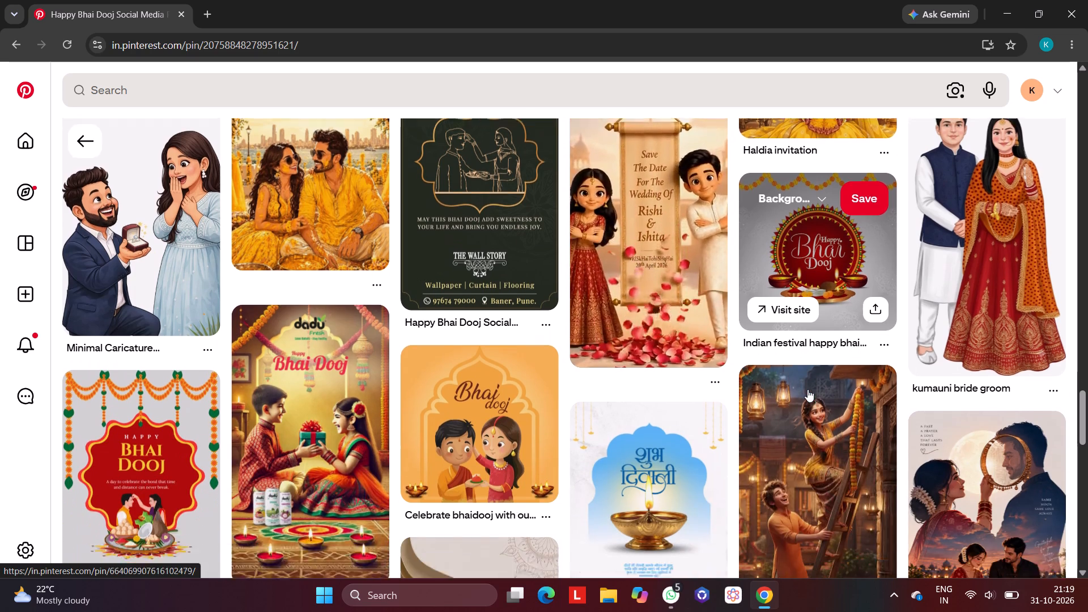
scroll(807, 389, "up", 15)
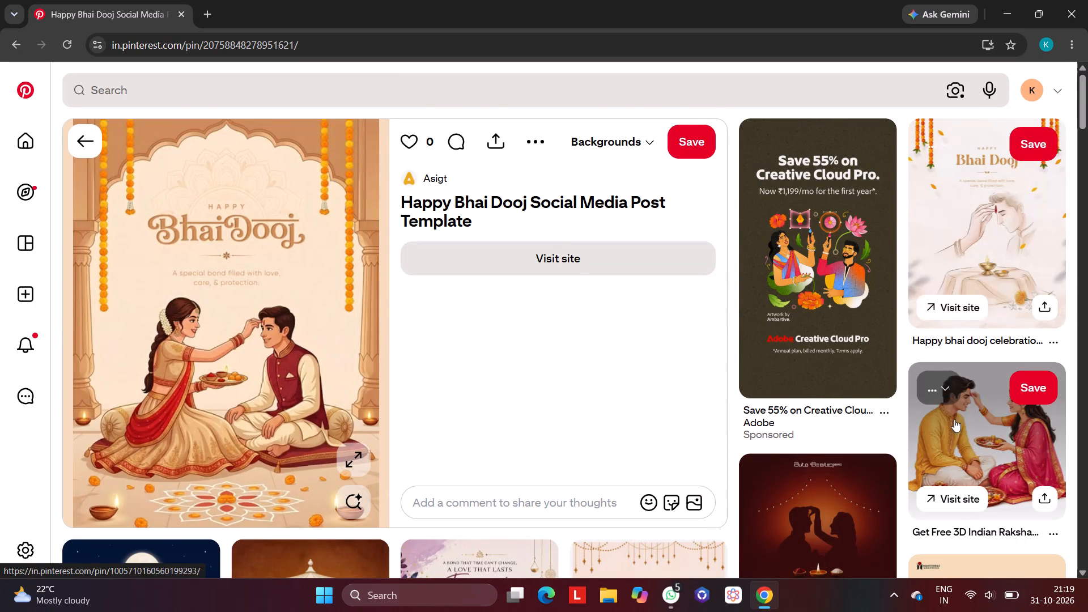
Open the related "Get Free 3D Indian Raksha Bandhan PNG" pin and browse its related brother-and-sister designs.
left_click(972, 449)
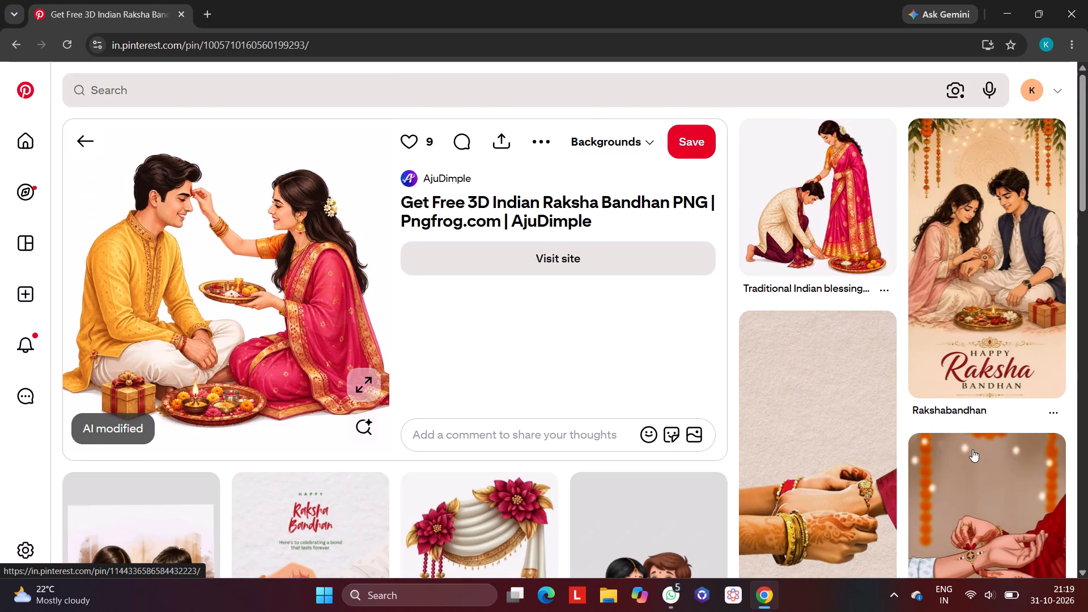
scroll(972, 449, "down", 2)
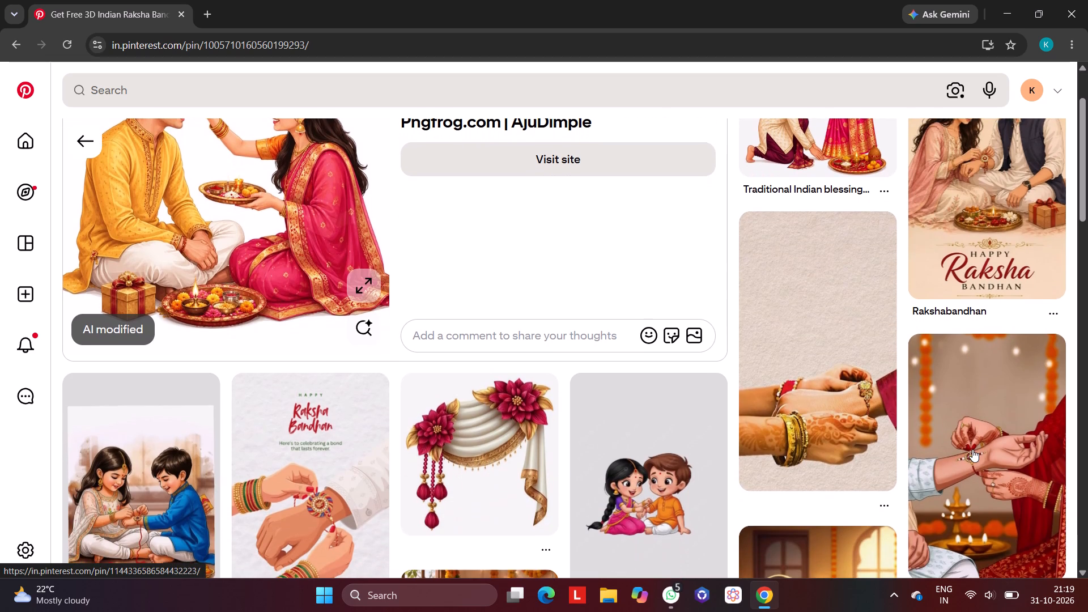
scroll(972, 449, "up", 1)
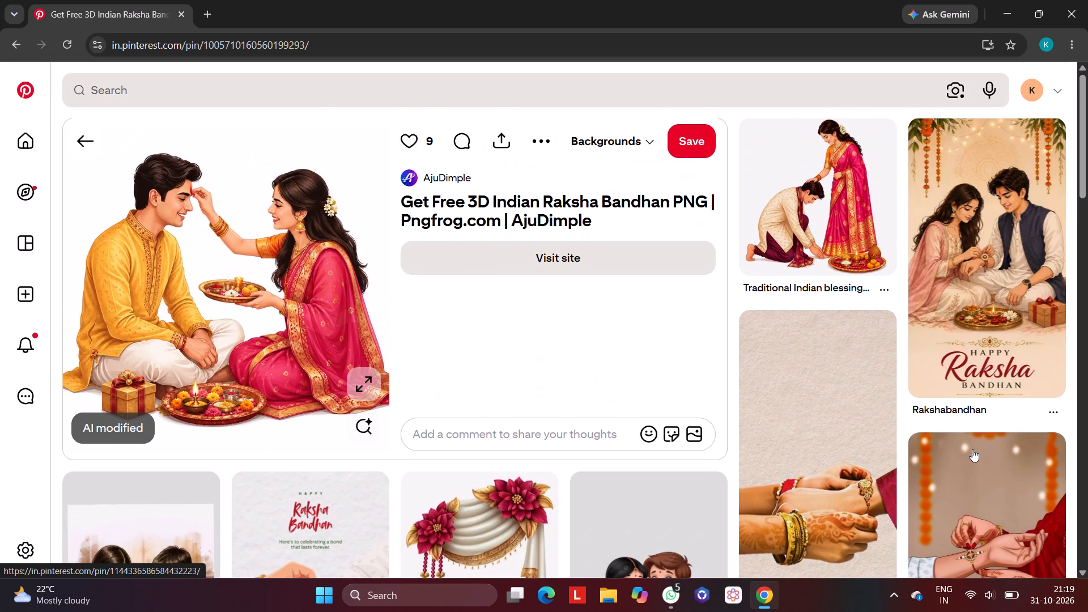
scroll(972, 449, "down", 2)
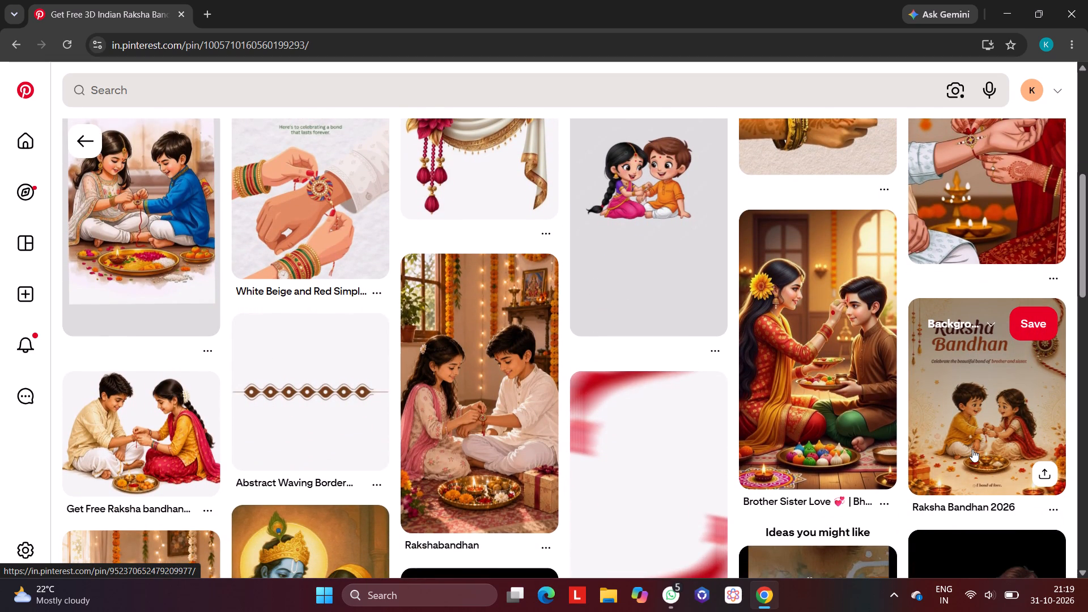
scroll(972, 449, "down", 2)
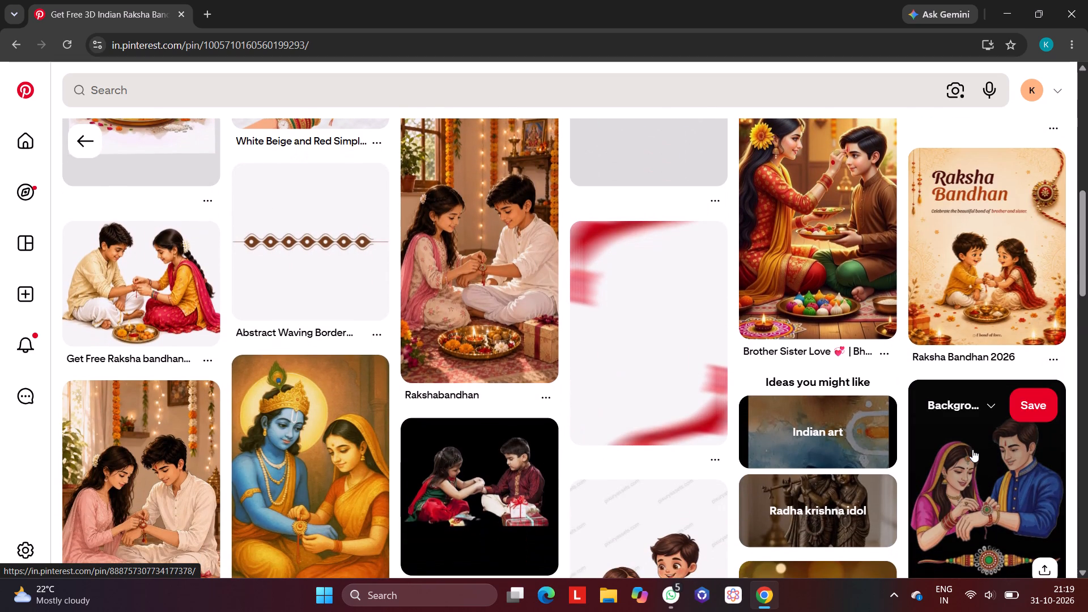
scroll(972, 449, "down", 1)
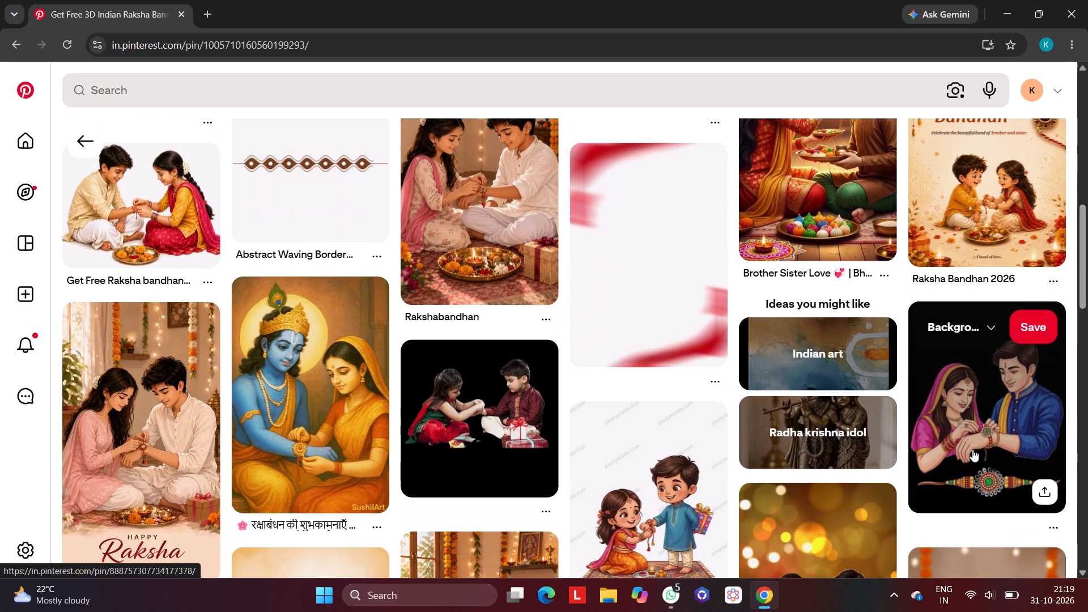
scroll(972, 449, "down", 3)
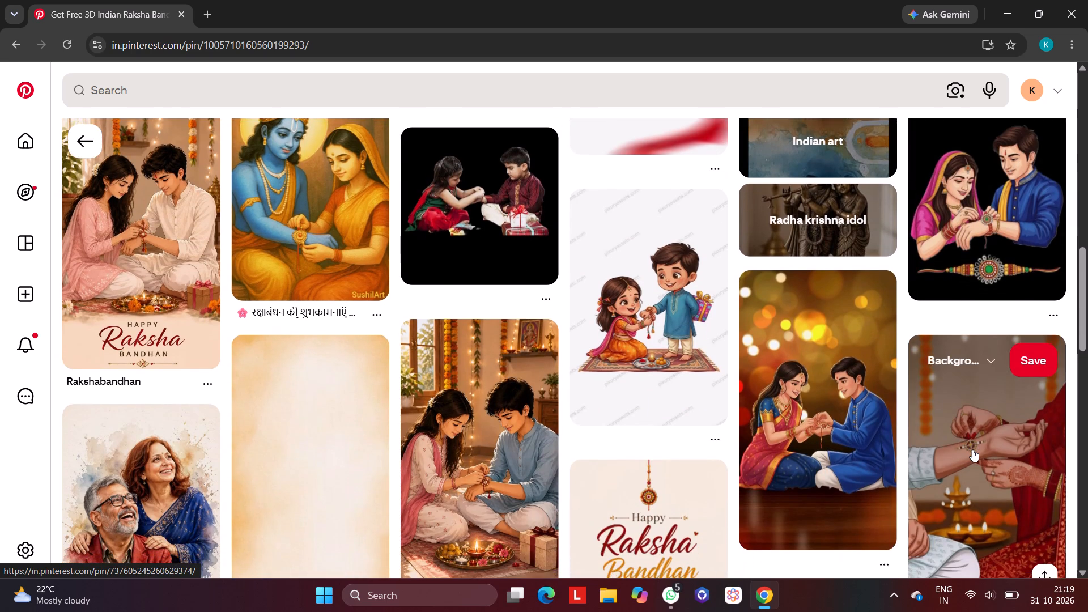
scroll(972, 449, "down", 7)
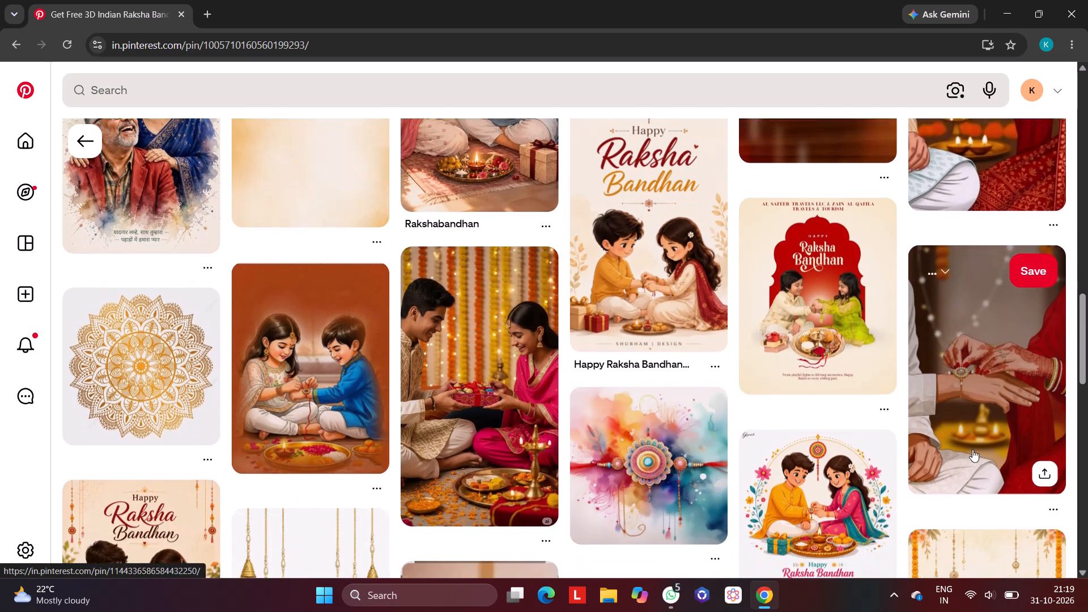
scroll(972, 449, "down", 1)
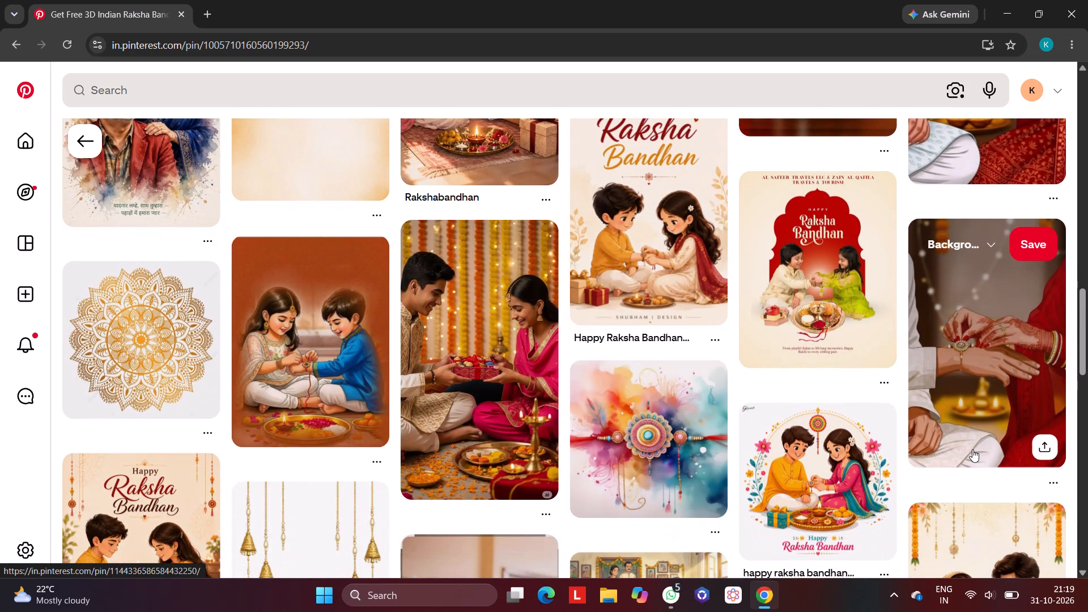
Go back to the opened Raksha Bandhan PNG pin's main illustration and examine the tilak scene up close.
scroll(972, 449, "up", 8)
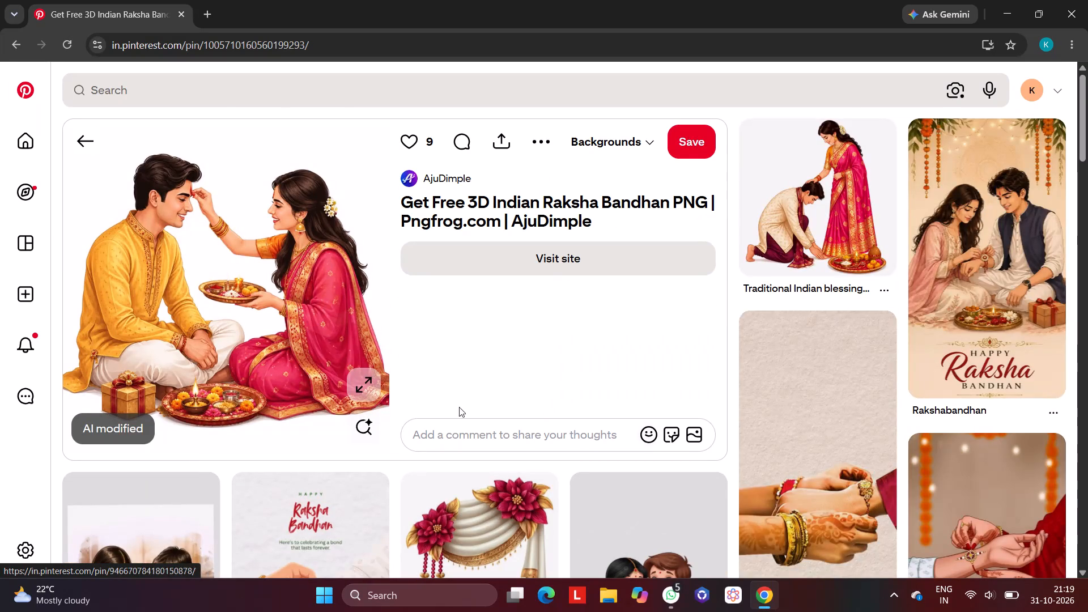
scroll(299, 304, "right", 1)
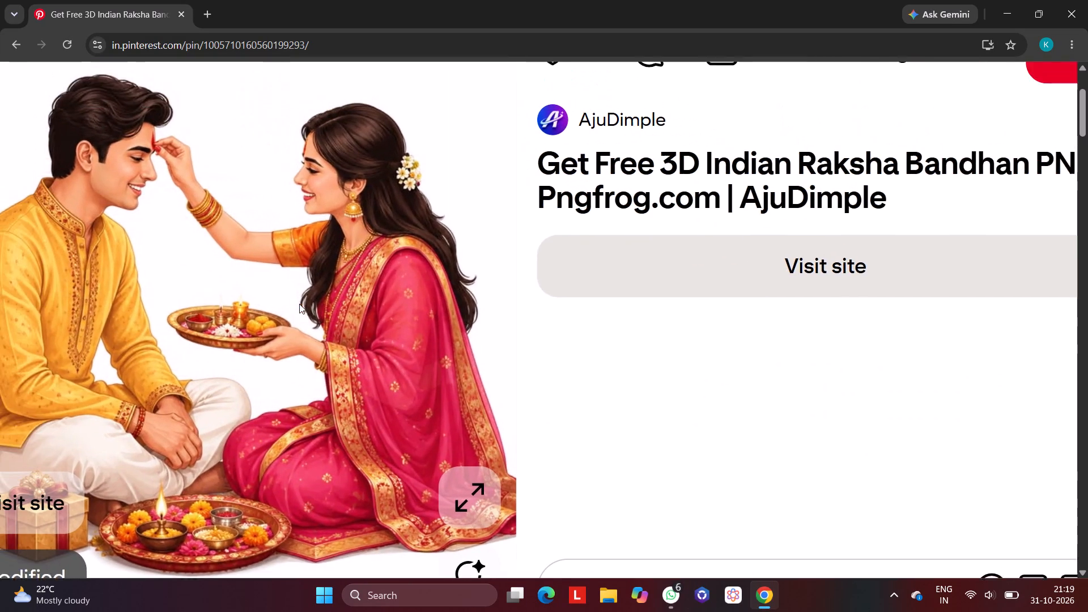
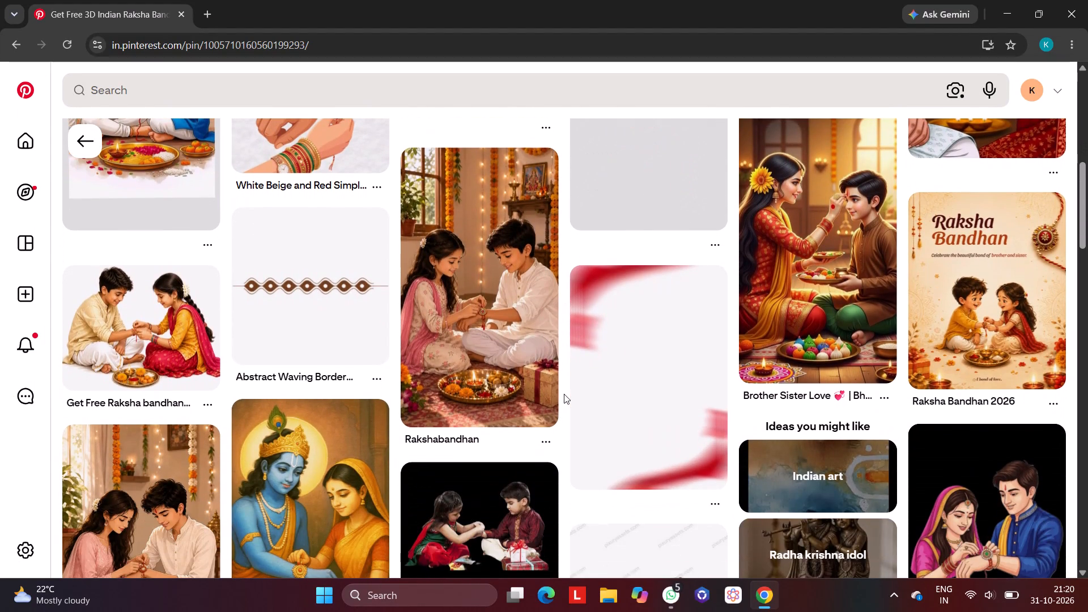
Browse the Raksha Bandhan PNG pin's related brother-and-sister designs again and return to its main tilak illustration.
scroll(564, 394, "down", 2)
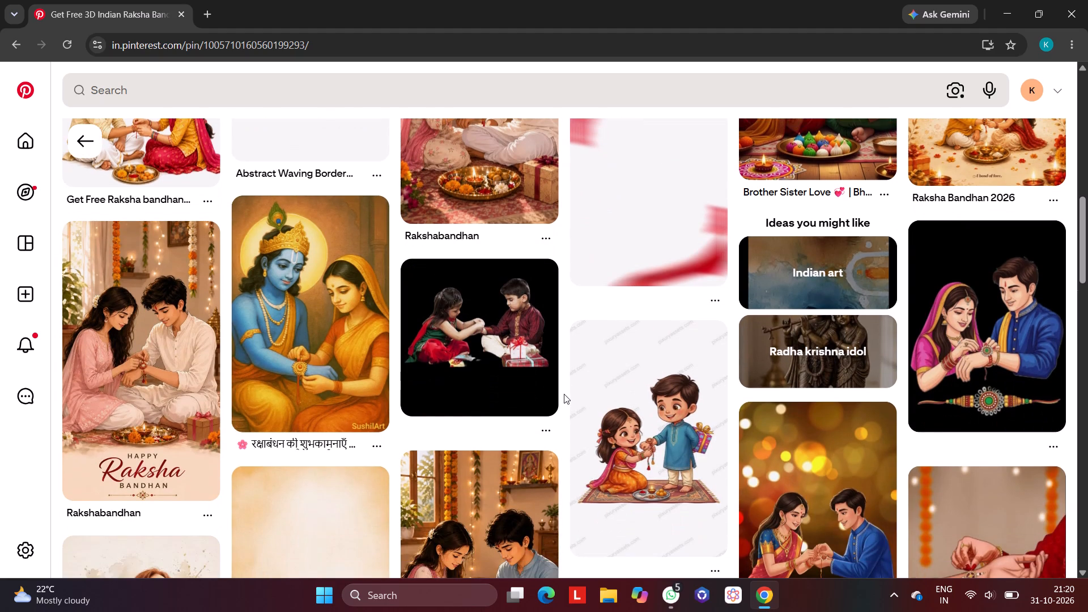
scroll(564, 394, "down", 5)
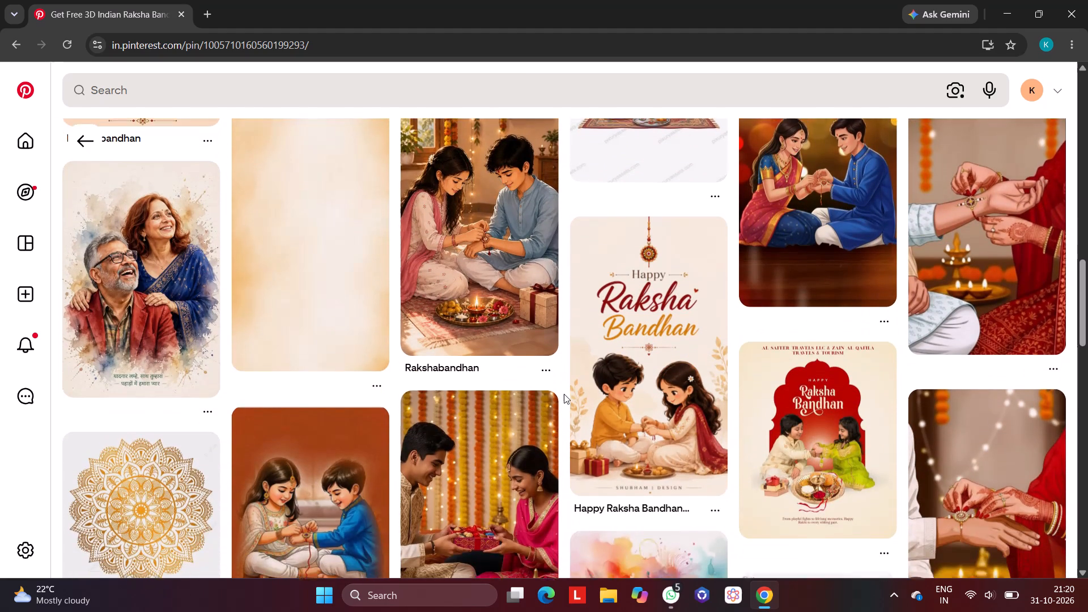
scroll(564, 394, "down", 2)
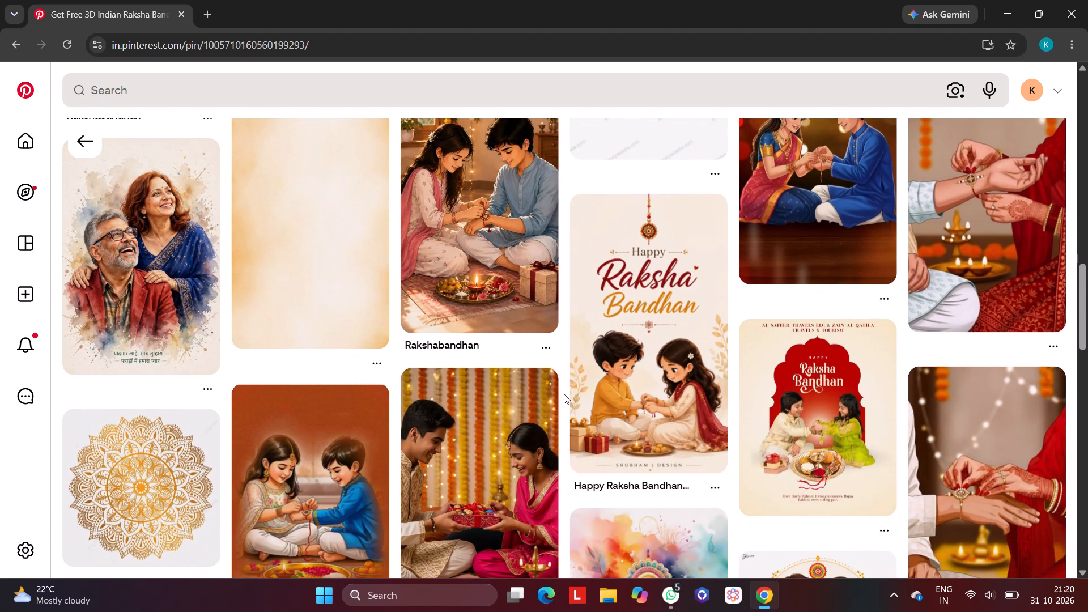
scroll(564, 394, "up", 2)
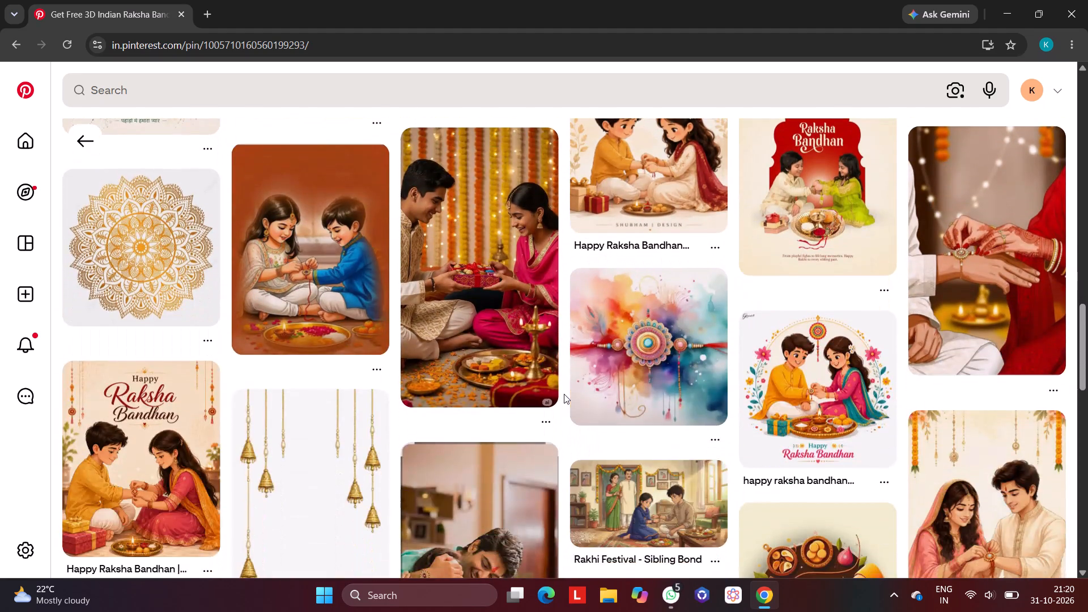
scroll(564, 394, "up", 1)
scroll(564, 394, "down", 8)
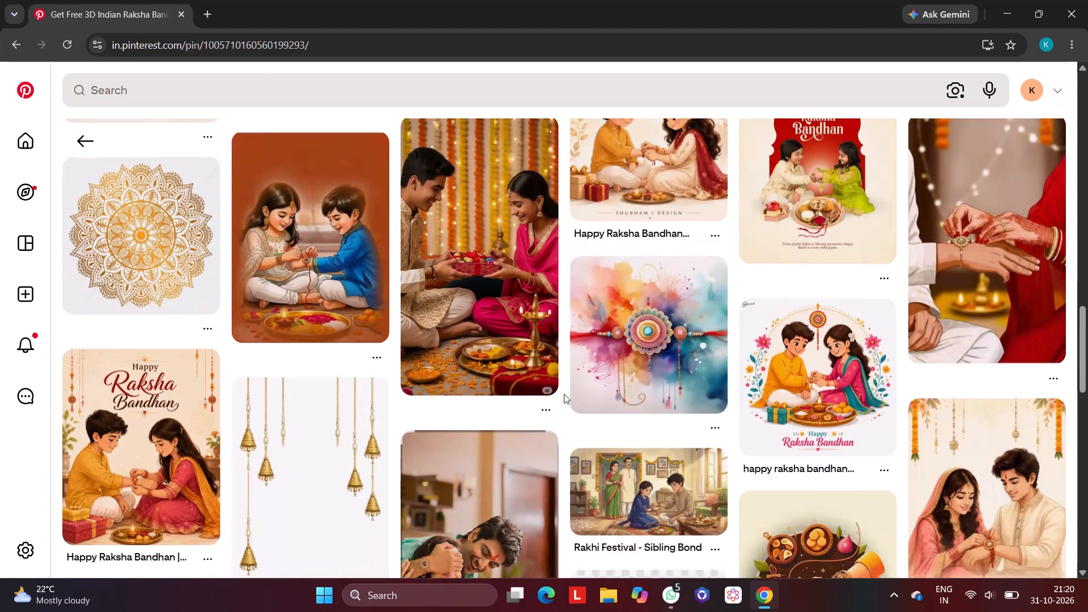
scroll(564, 394, "down", 4)
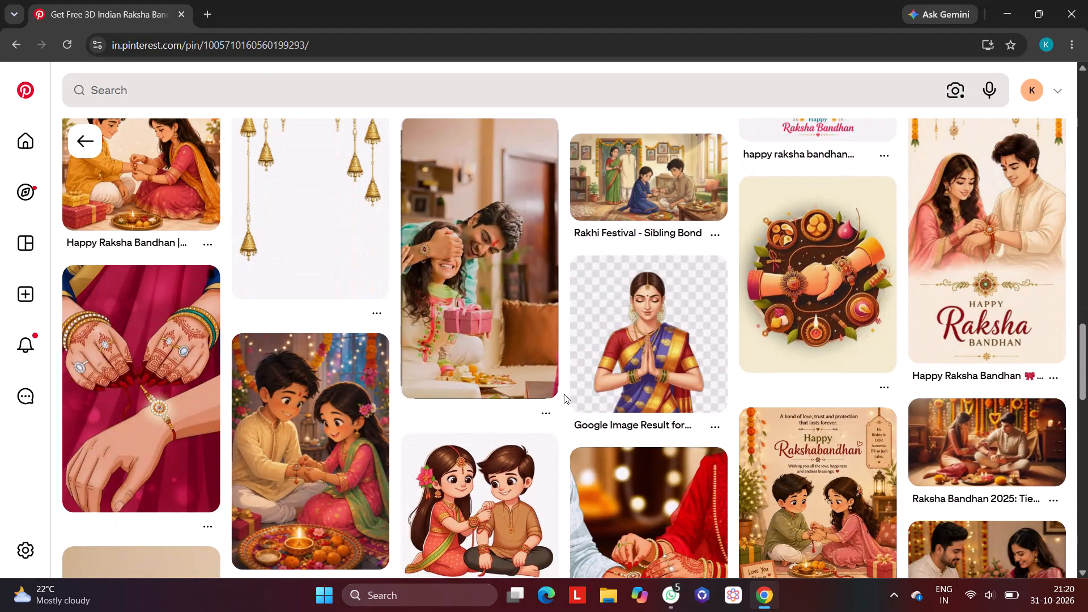
scroll(564, 394, "up", 8)
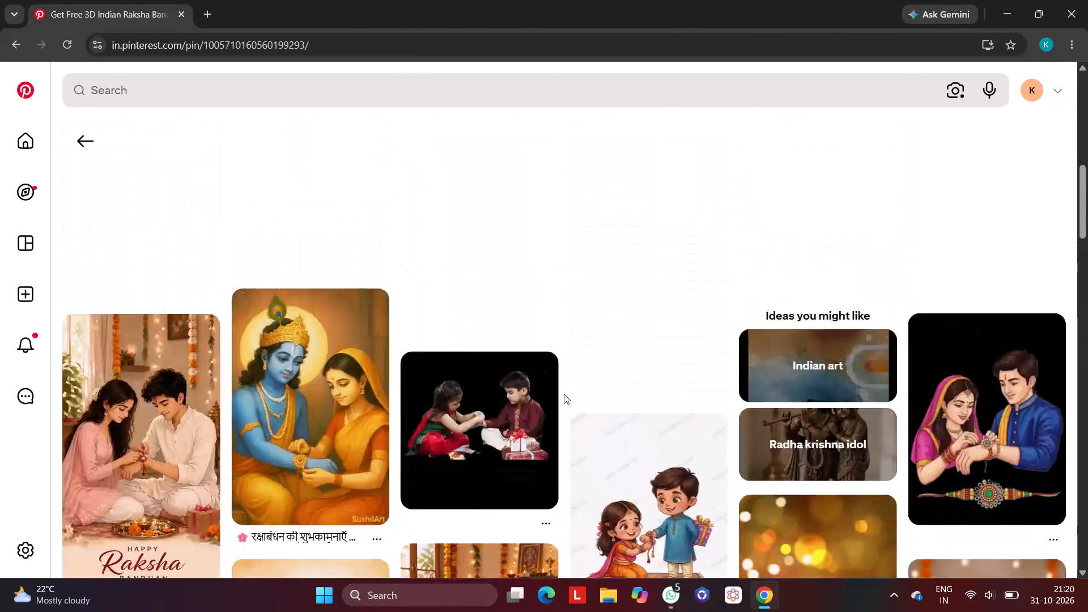
scroll(564, 394, "up", 8)
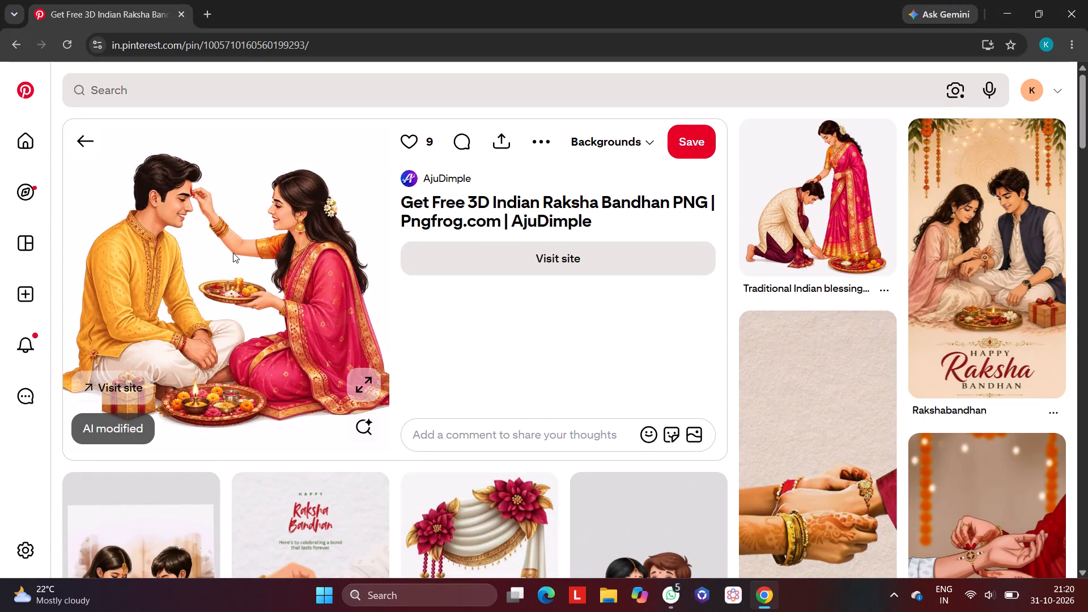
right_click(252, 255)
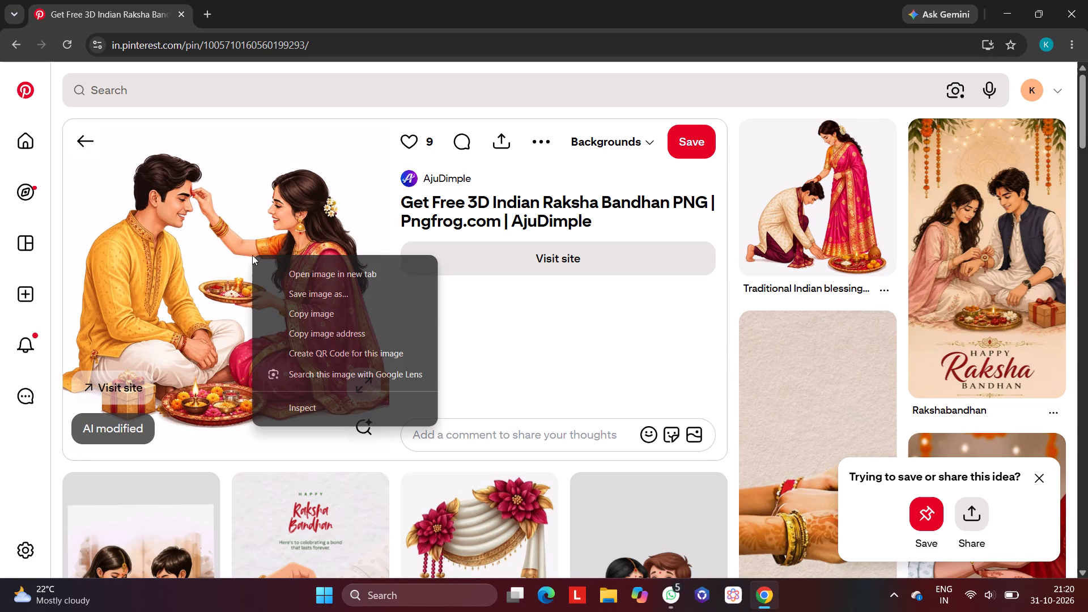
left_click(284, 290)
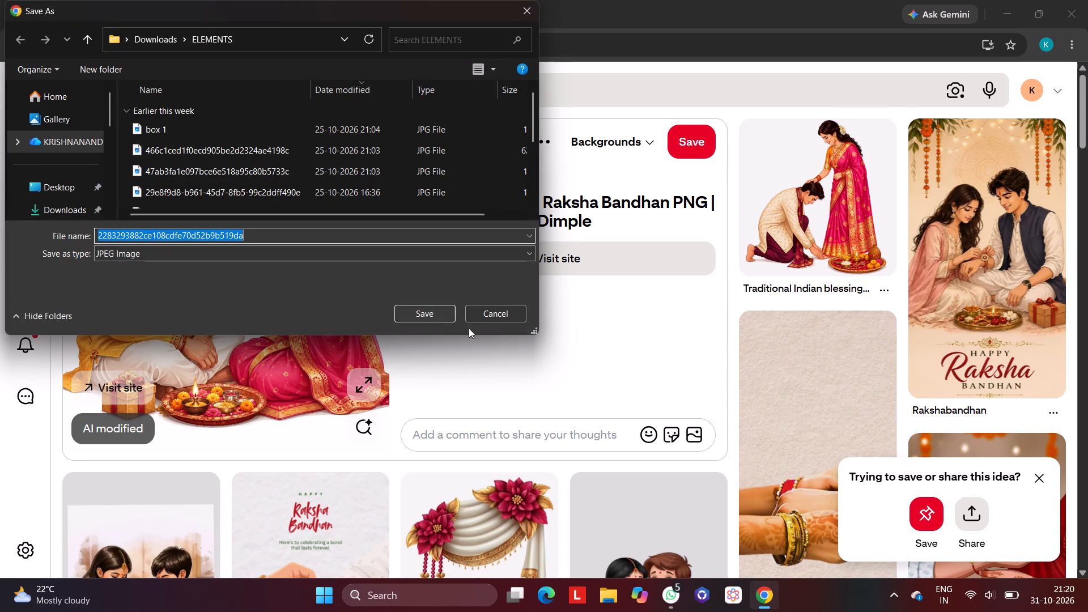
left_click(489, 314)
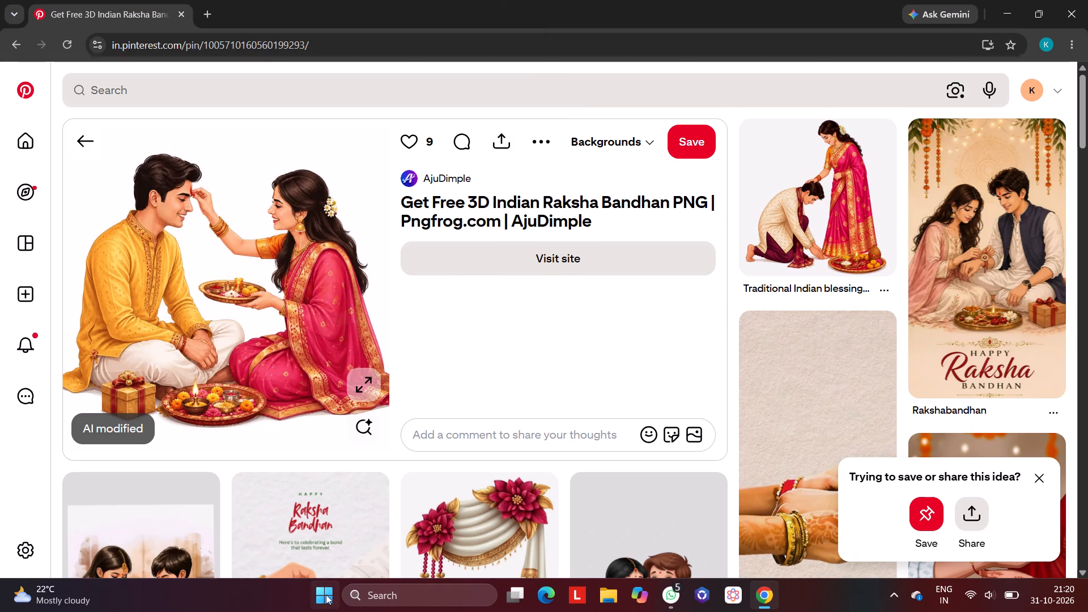
Leave the browser and launch another desktop application from Windows.
left_click(326, 594)
left_click(451, 487)
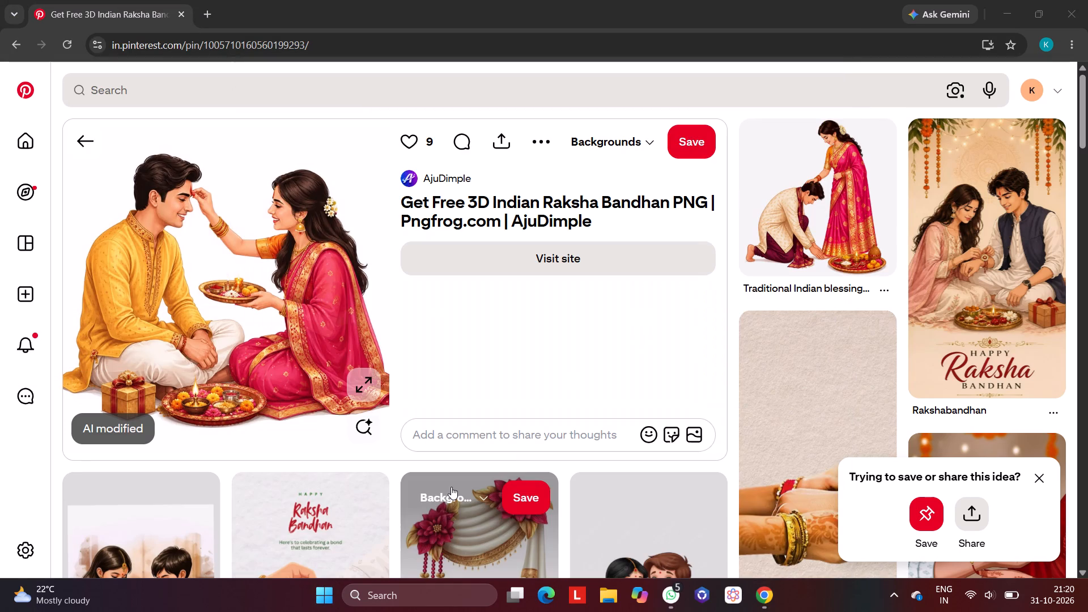
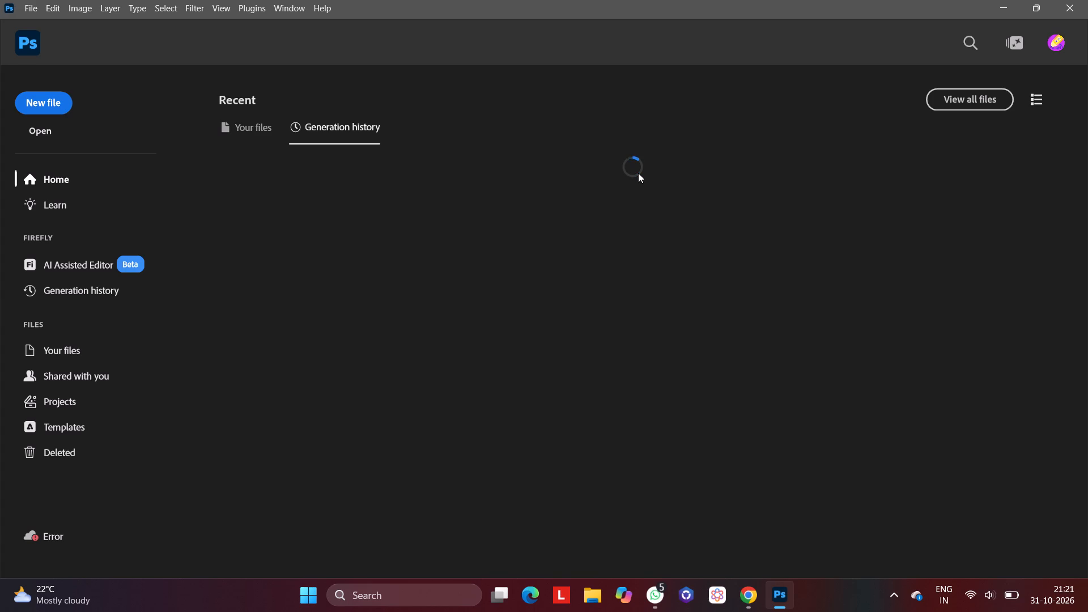
Create a new portrait document of 2480 x 3508 px at 118.11 pixels/centimeter, in RGB with a white background.
left_click(250, 136)
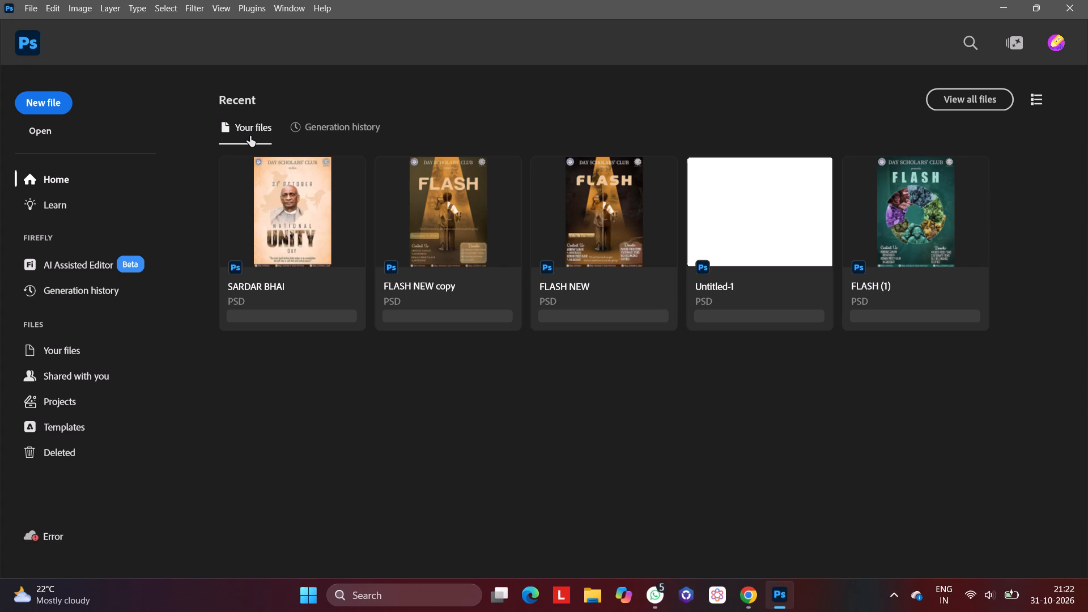
left_click(41, 104)
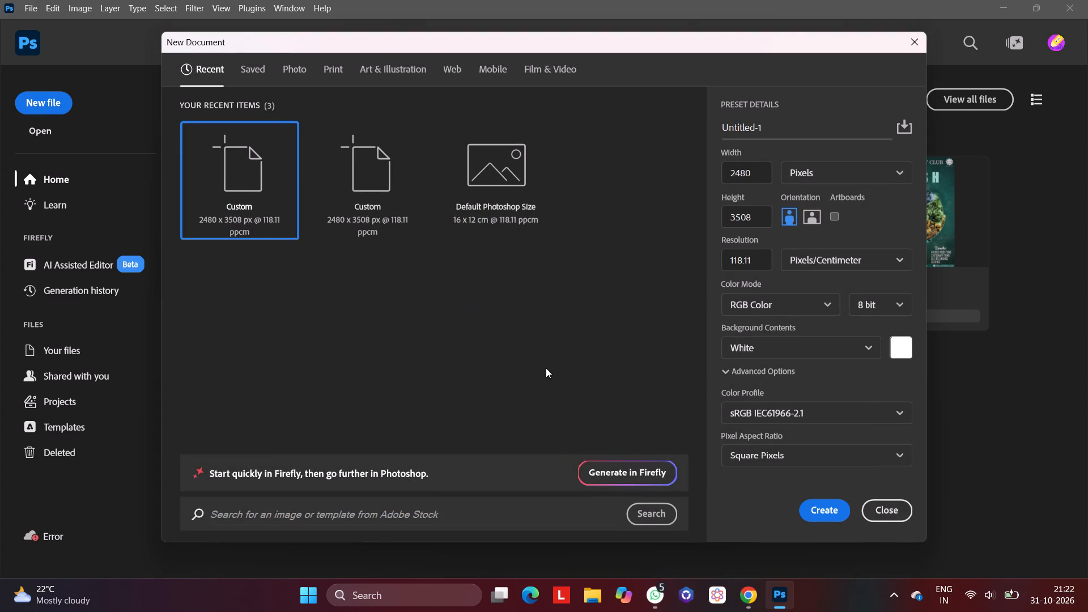
left_click(828, 511)
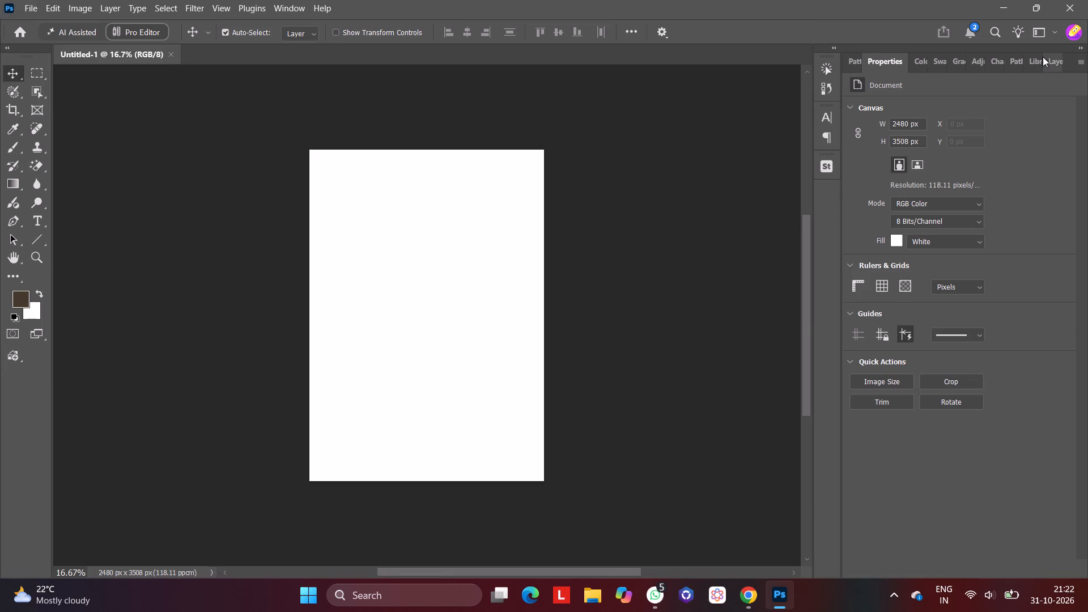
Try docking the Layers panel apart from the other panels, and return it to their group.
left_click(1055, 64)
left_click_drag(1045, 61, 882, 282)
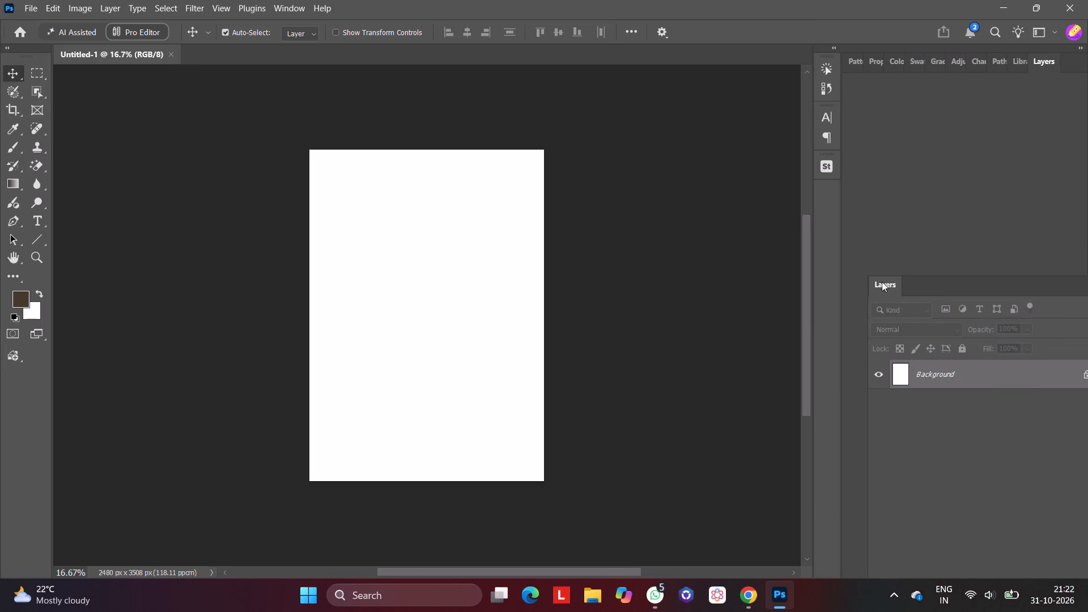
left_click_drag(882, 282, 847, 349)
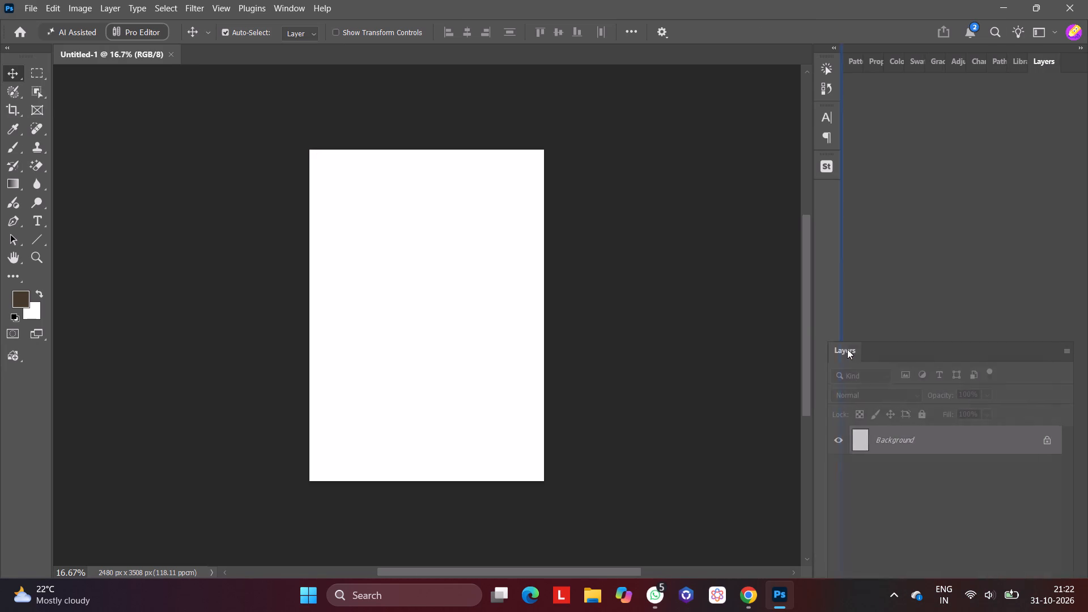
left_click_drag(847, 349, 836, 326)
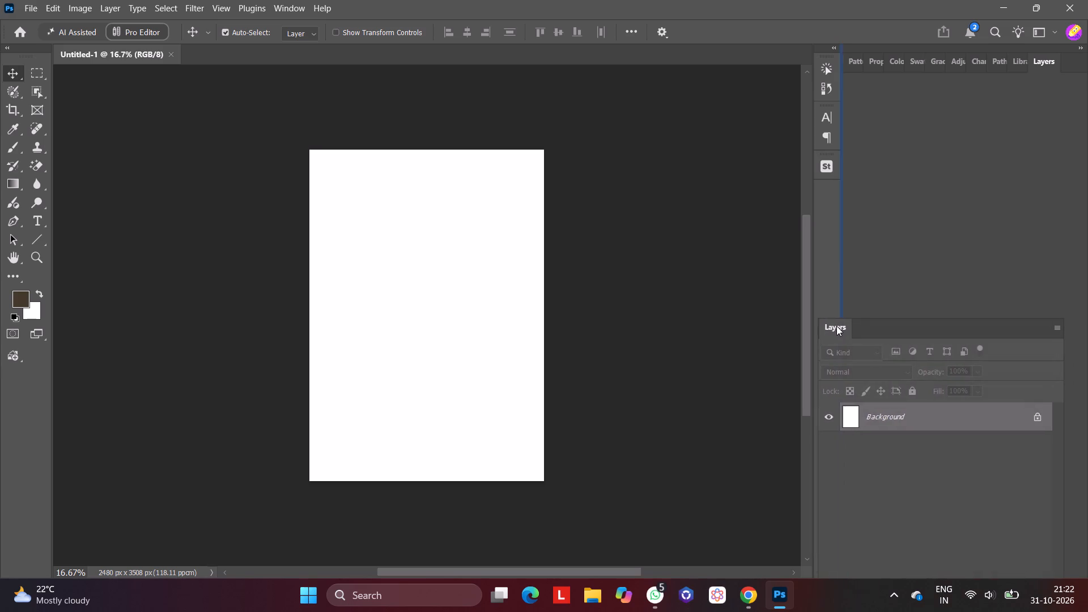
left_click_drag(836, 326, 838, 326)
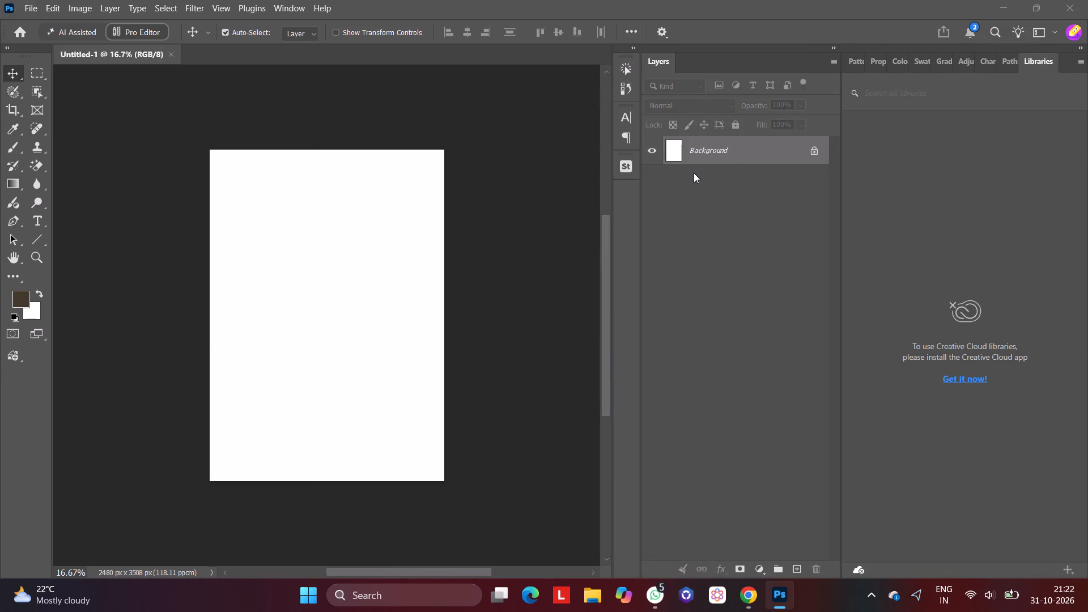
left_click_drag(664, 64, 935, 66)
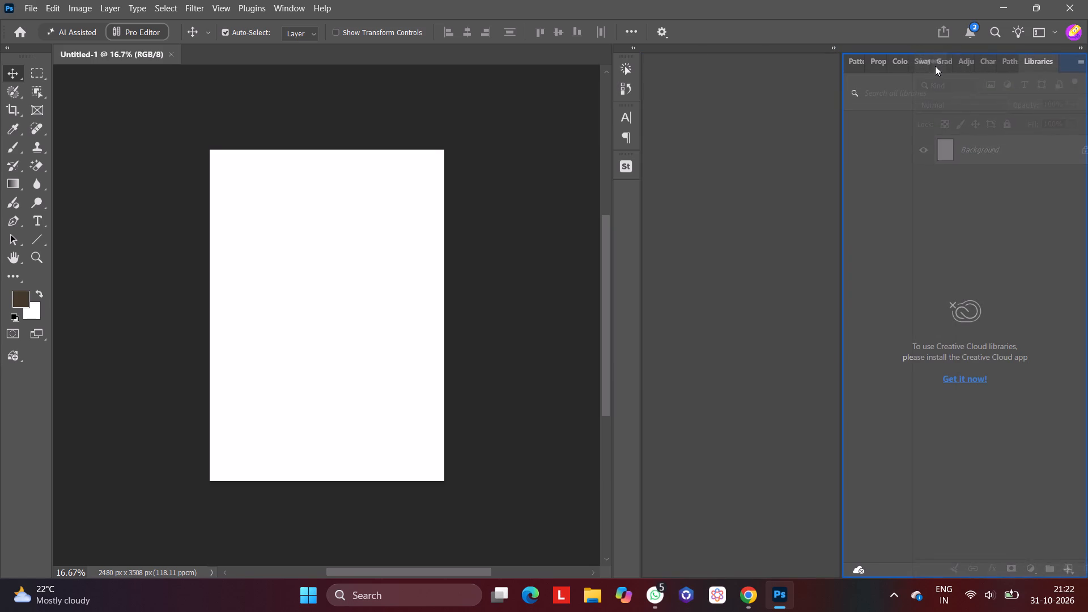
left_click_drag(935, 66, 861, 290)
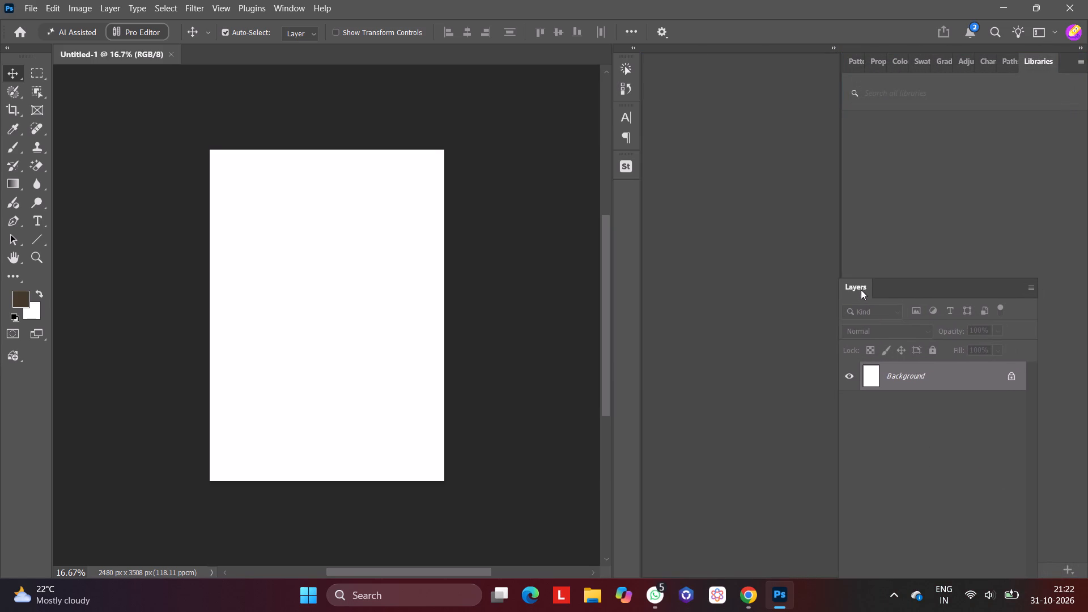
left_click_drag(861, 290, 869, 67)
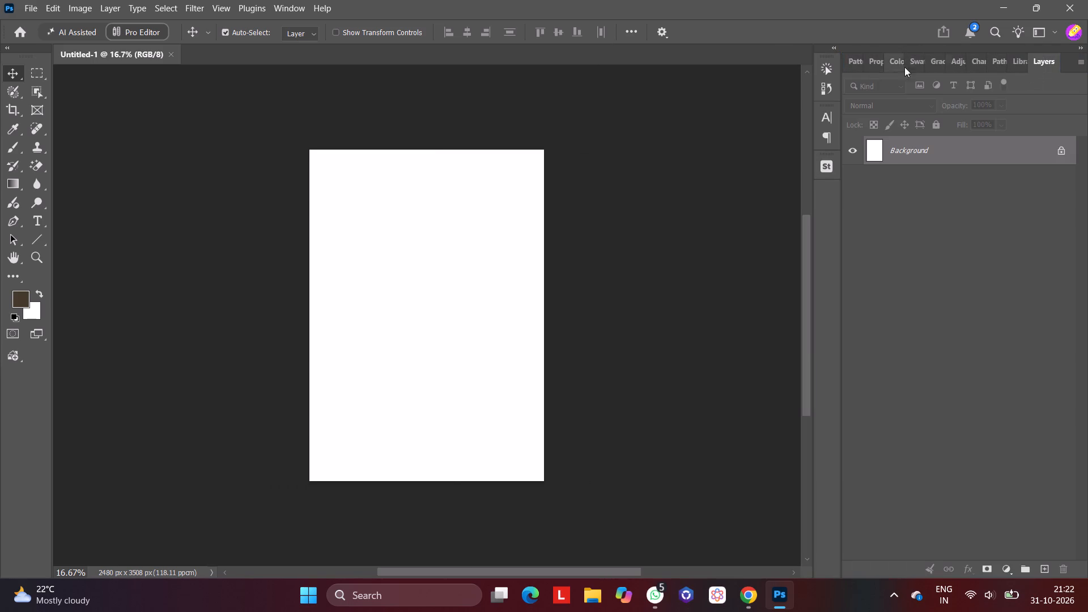
Reorder the docked panel group so that Layers comes first, ahead of Patterns.
left_click_drag(1042, 61, 910, 65)
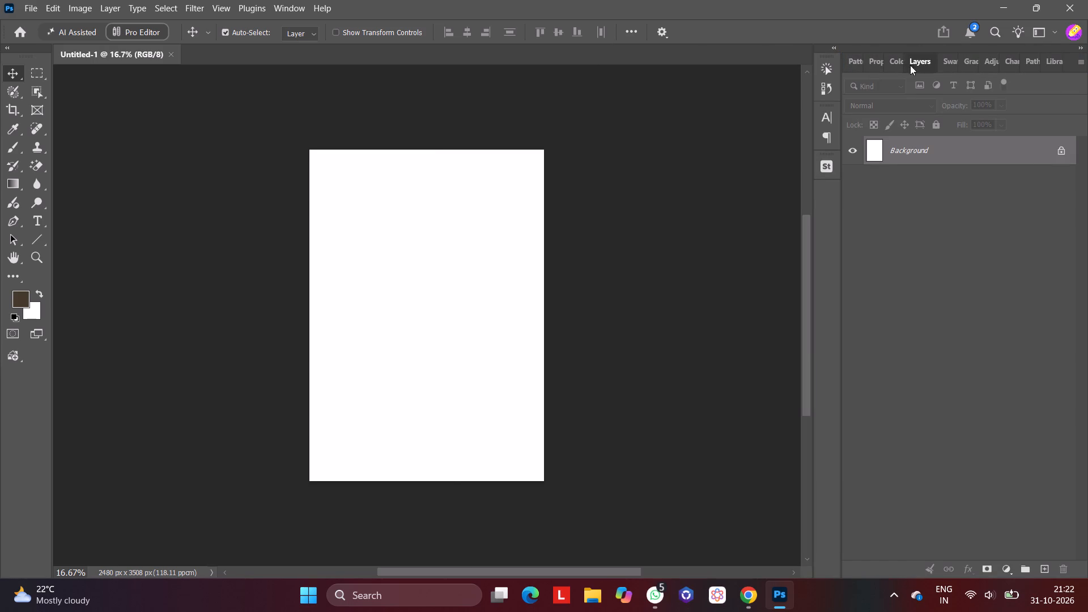
left_click_drag(910, 65, 853, 66)
Copy the brother-and-sister tilak illustration from the Pinterest pin in Chrome and paste it into the blank Photoshop document.
left_click(752, 598)
right_click(296, 294)
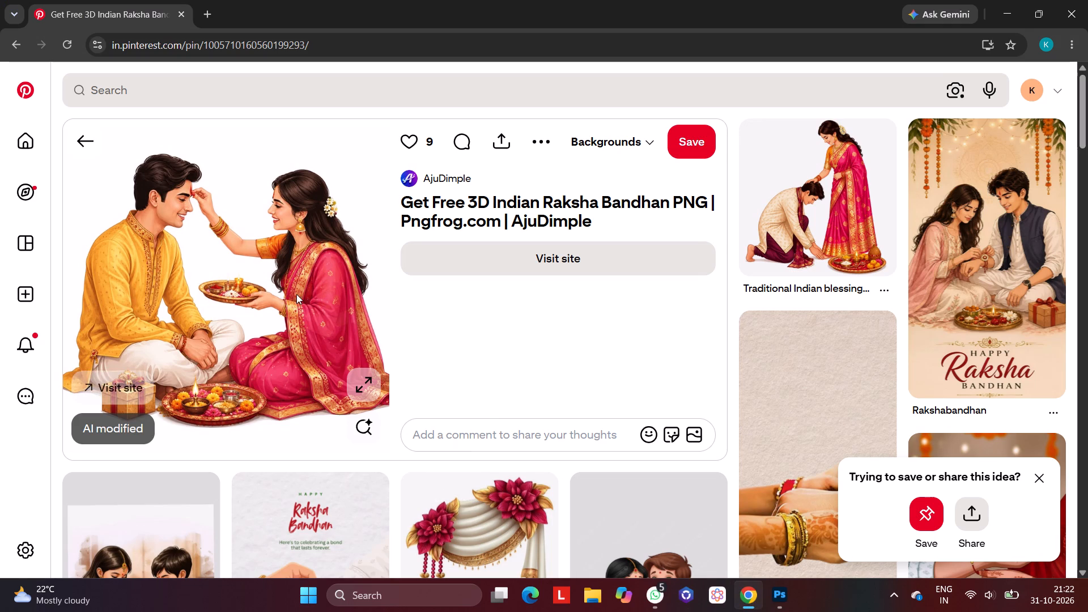
left_click(357, 347)
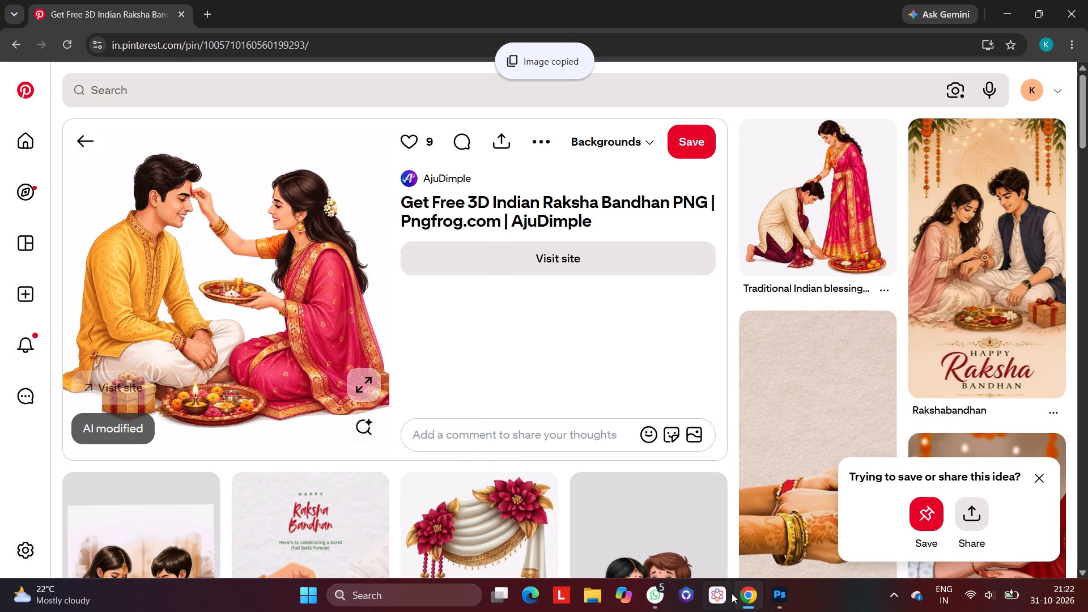
left_click(773, 597)
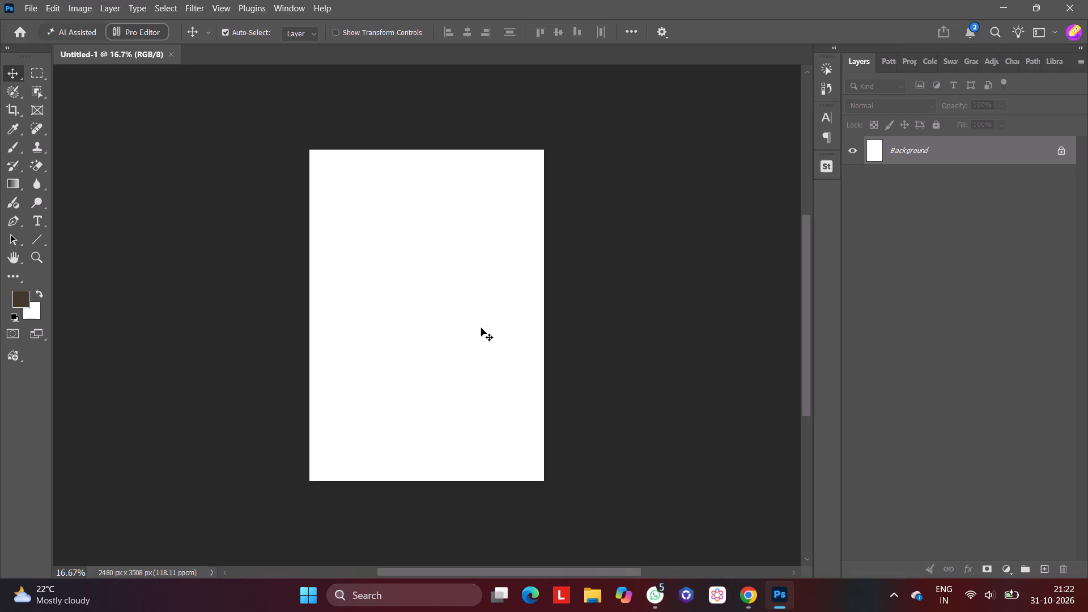
key("ctrl+v")
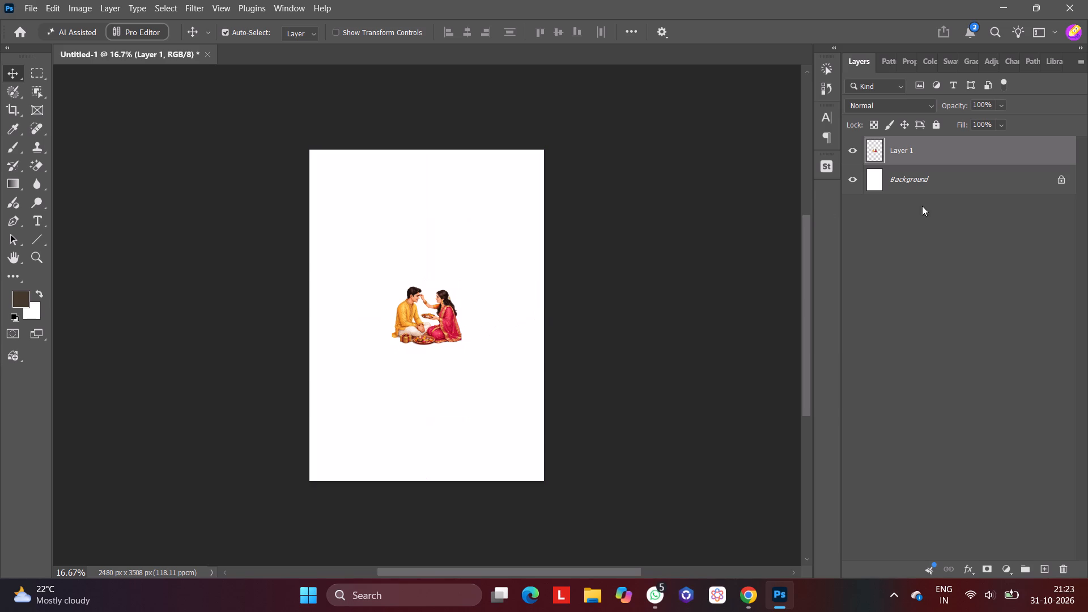
Convert the pasted illustration layer to a smart object.
right_click(876, 152)
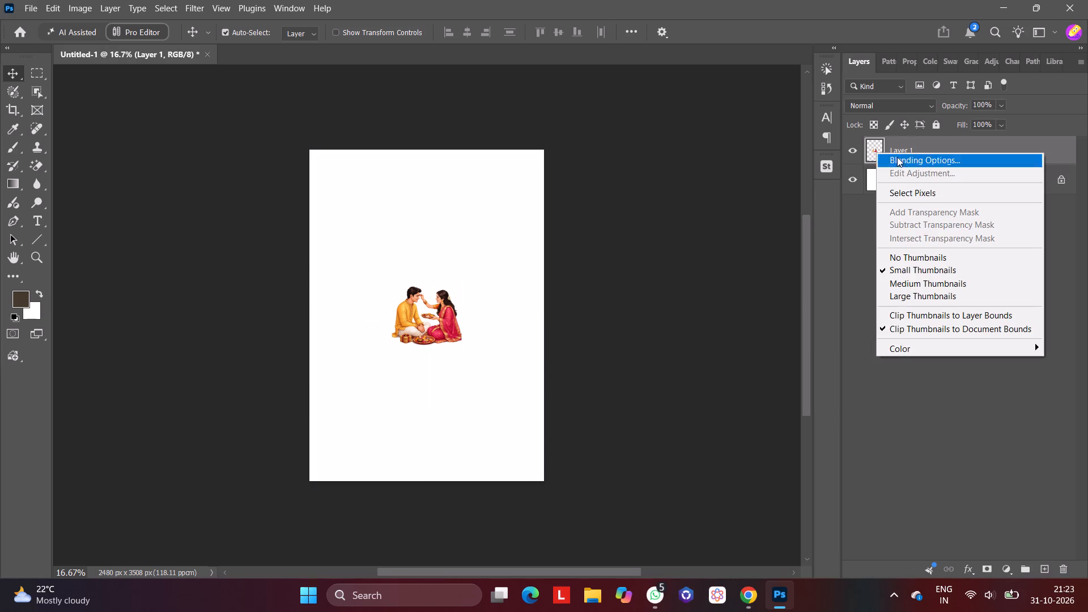
left_click(909, 142)
right_click(909, 142)
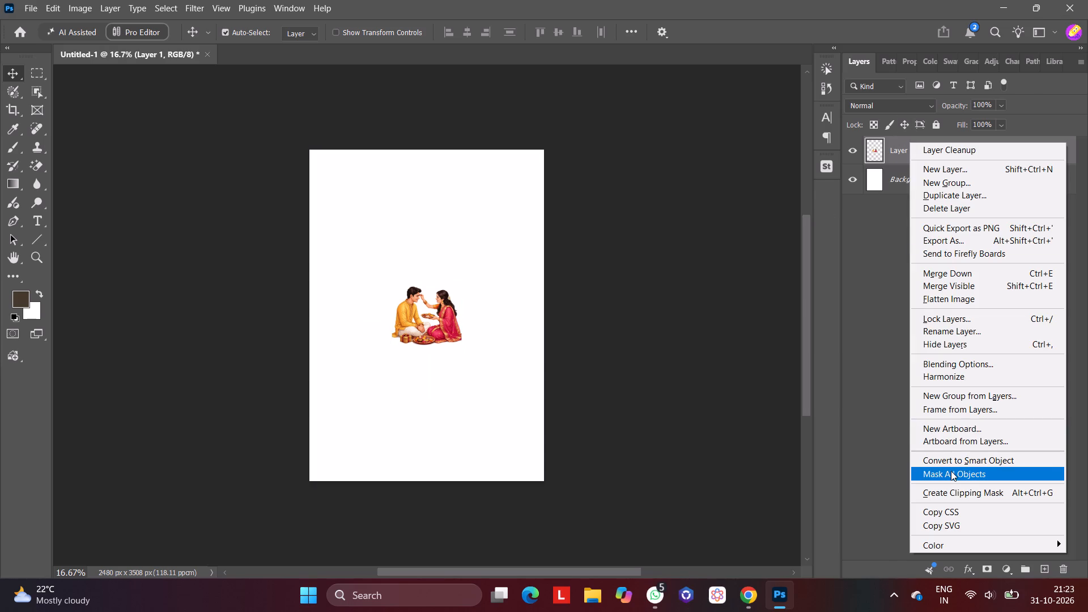
left_click(953, 465)
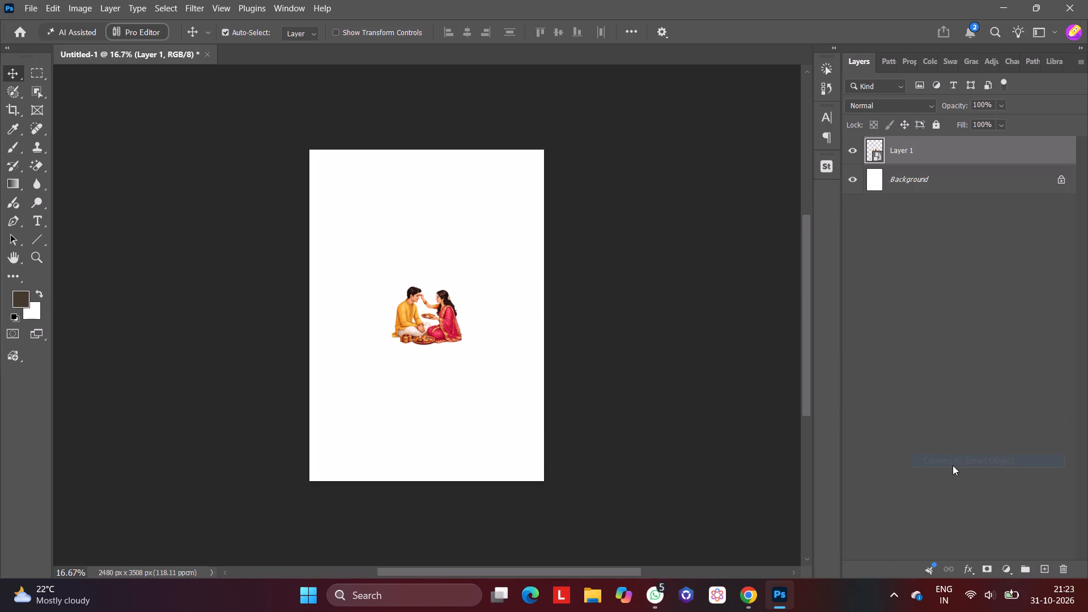
Scale the illustration proportionally to about 217% and centre it horizontally, slightly below the canvas middle at about Y 1866 px.
key("ctrl+t")
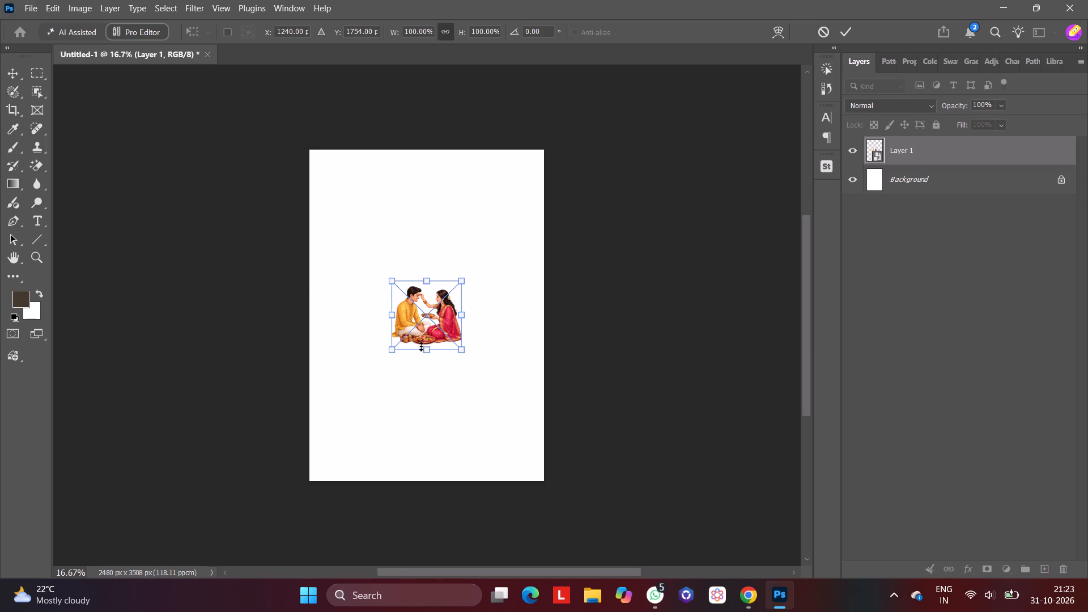
left_click_drag(461, 349, 518, 427)
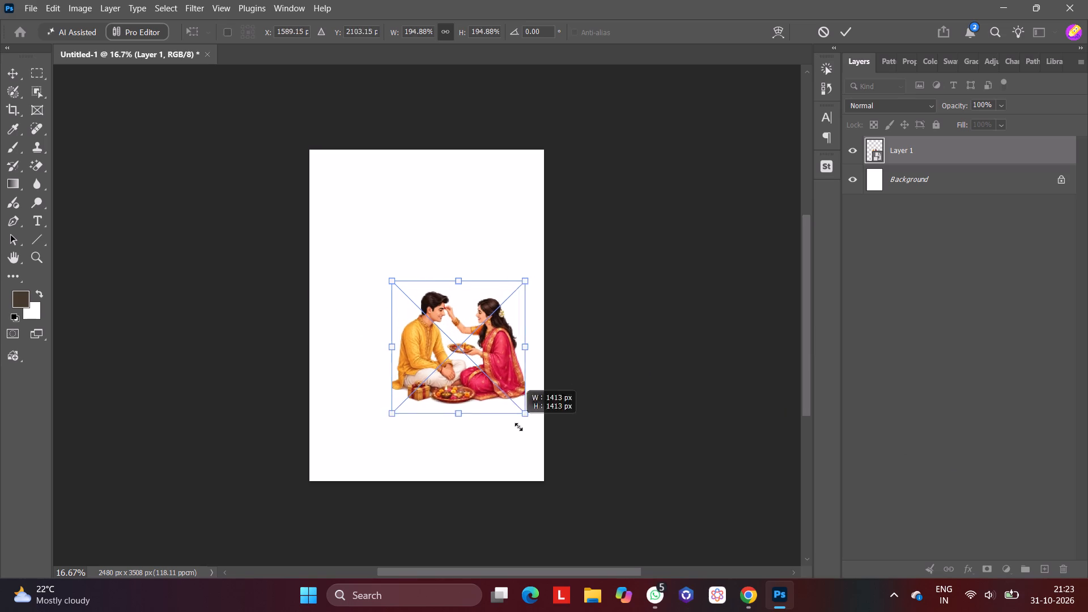
left_click_drag(518, 427, 530, 442)
left_click_drag(494, 392, 450, 360)
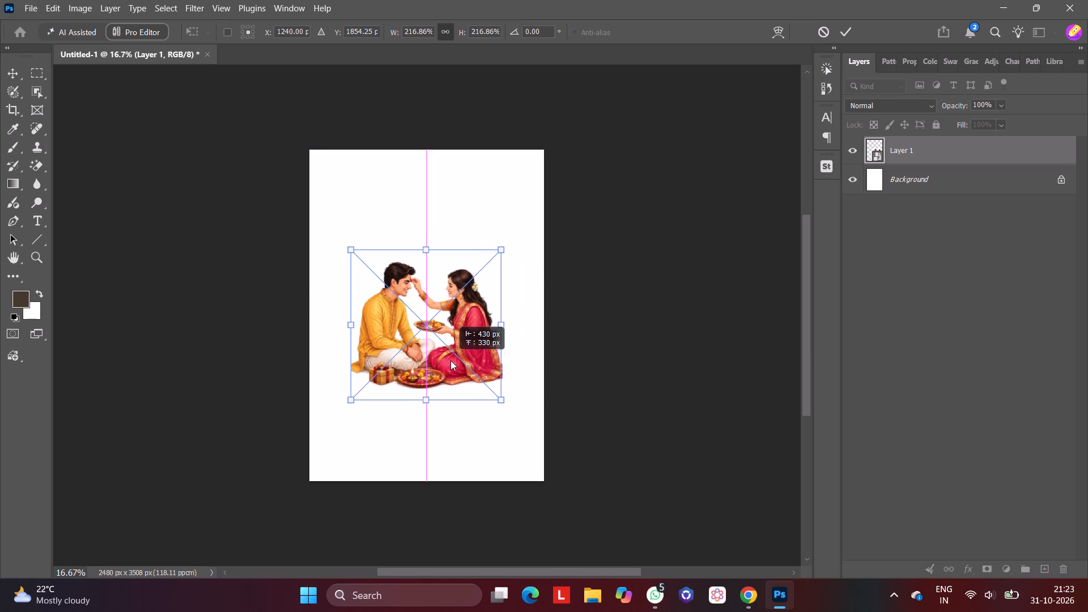
left_click_drag(450, 360, 450, 362)
left_click(608, 338)
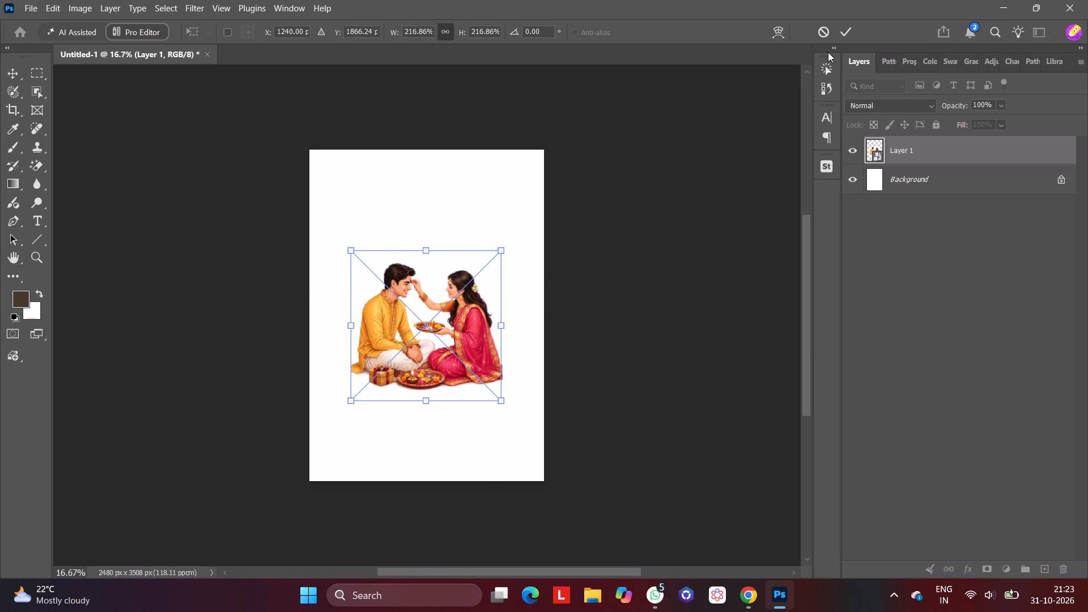
left_click(841, 24)
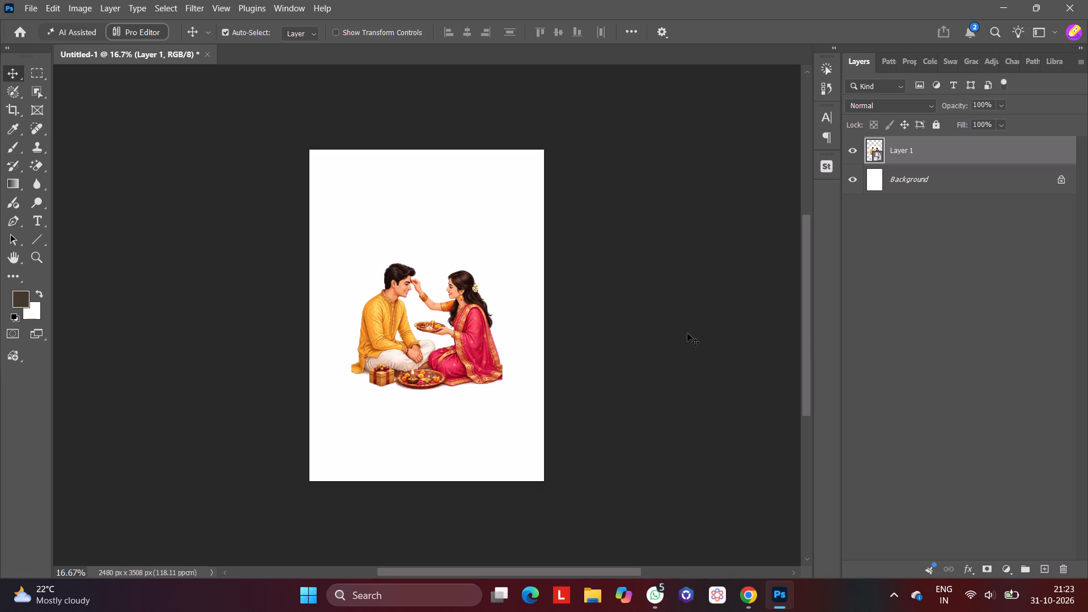
Examine the enlarged illustration's quality up close, and check its placement on the whole canvas.
key("ctrl+equal")
key("ctrl+equal")
key("ctrl+equal")
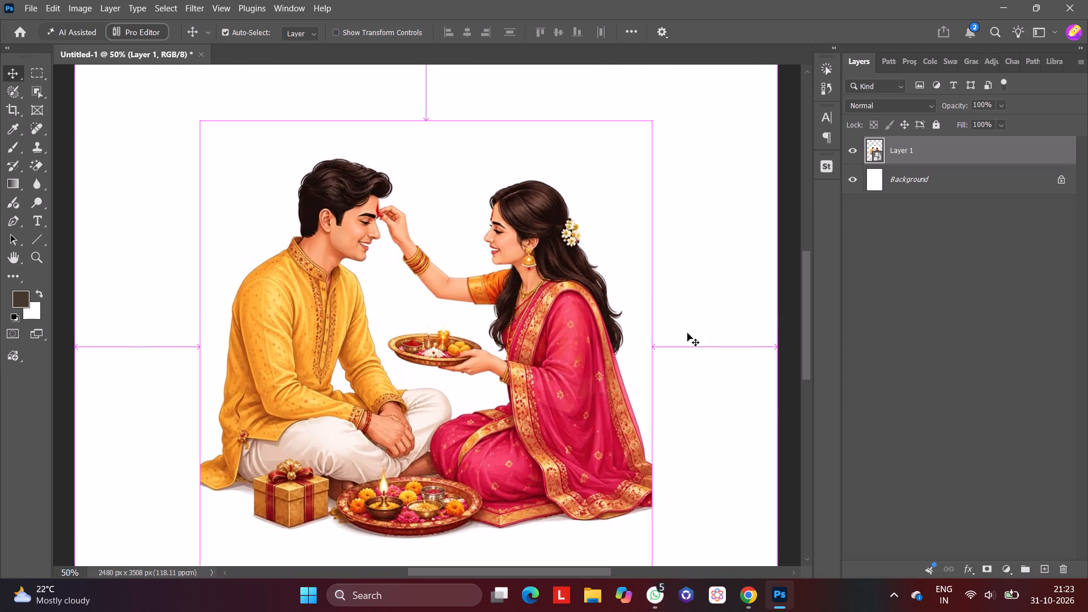
scroll(687, 333, "down", 2)
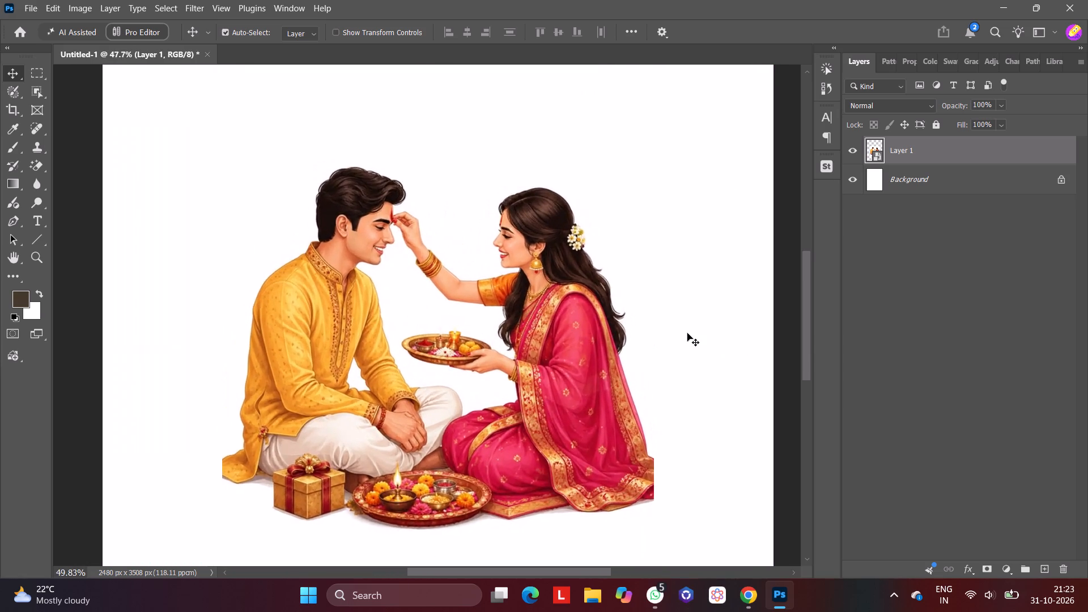
scroll(687, 333, "down", 1)
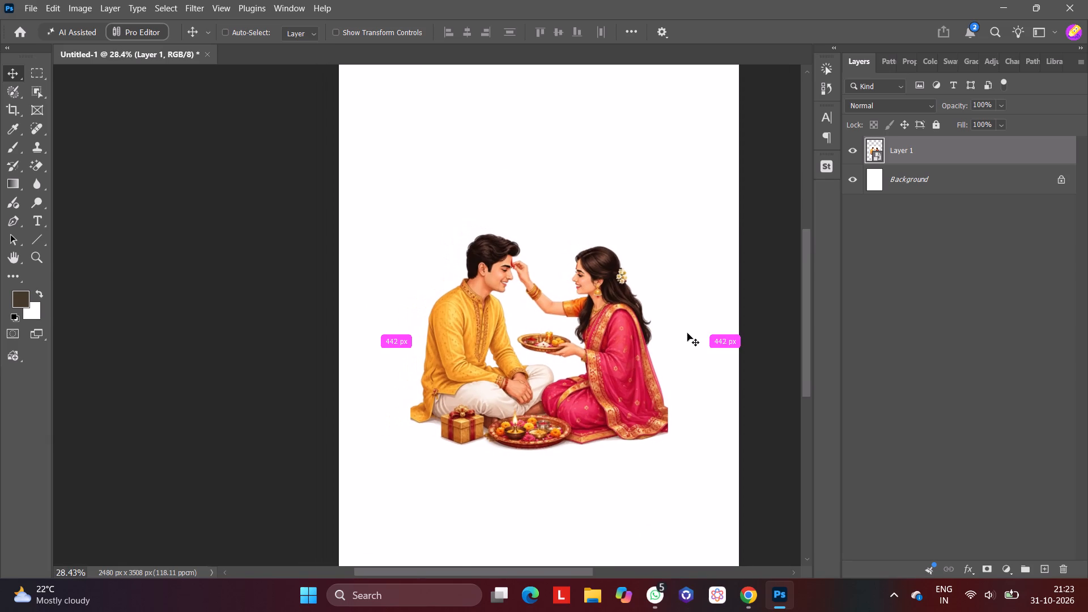
key("ctrl+0")
key("ctrl+0")
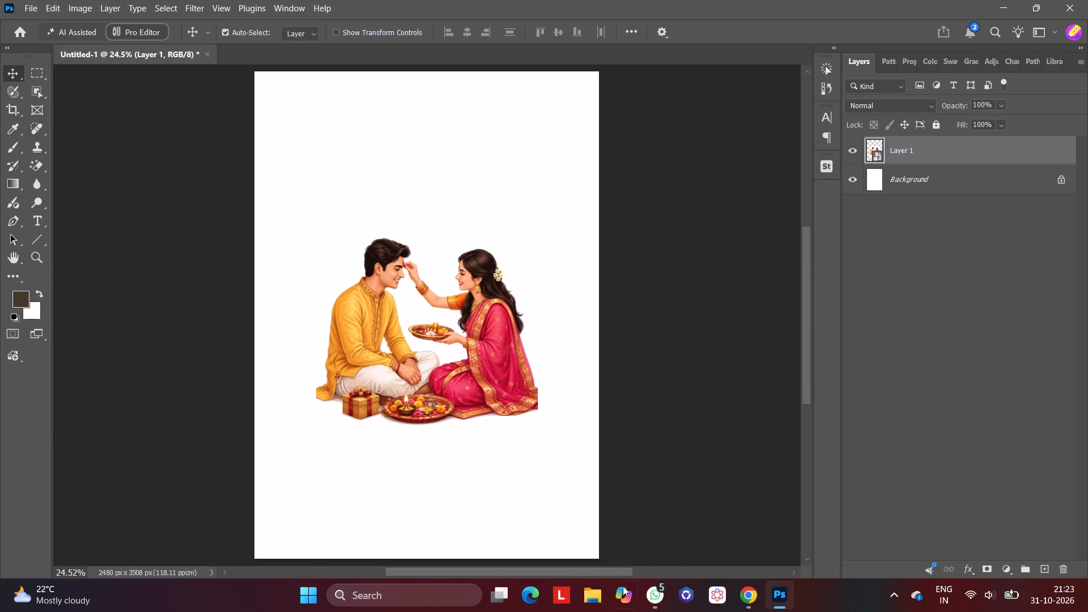
Switch to Chrome and browse pins related to the Brother Sister Love Bhai Dooj pin for poster design references.
left_click(743, 596)
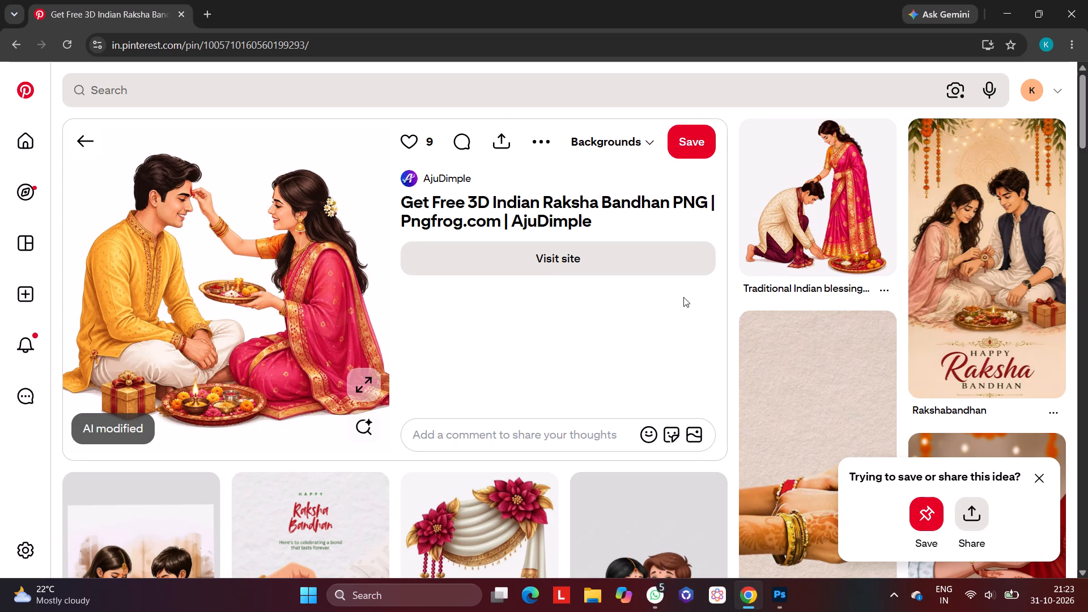
scroll(683, 297, "down", 3)
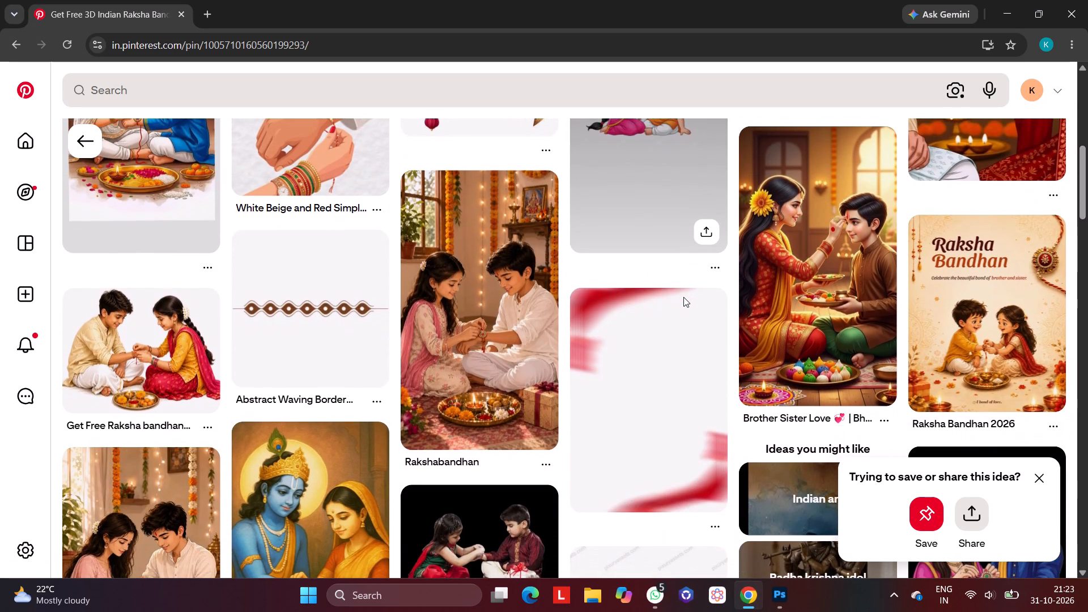
left_click(829, 265)
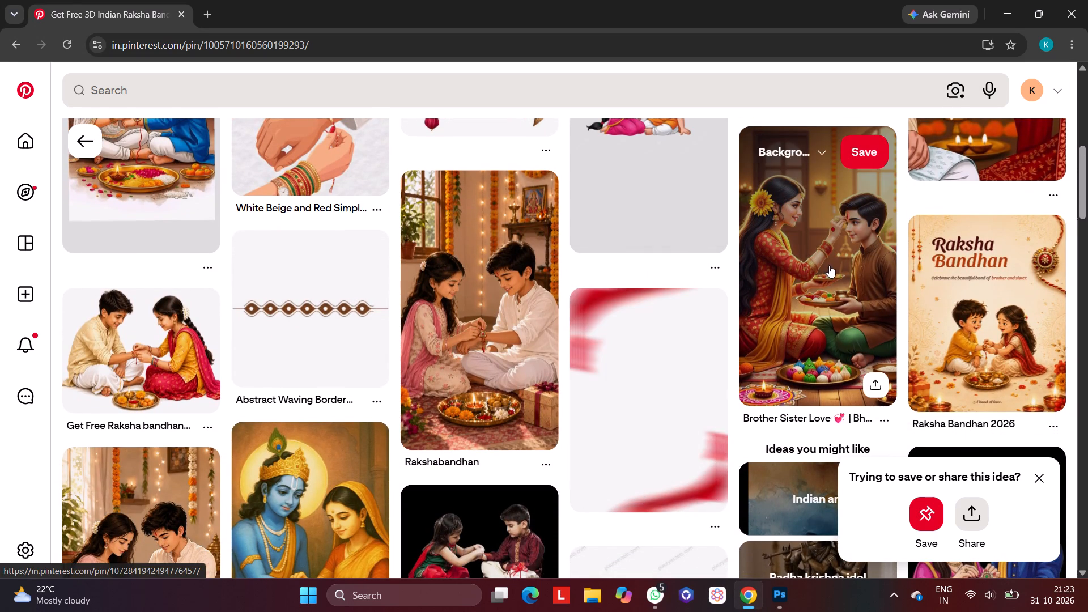
scroll(600, 438, "down", 1)
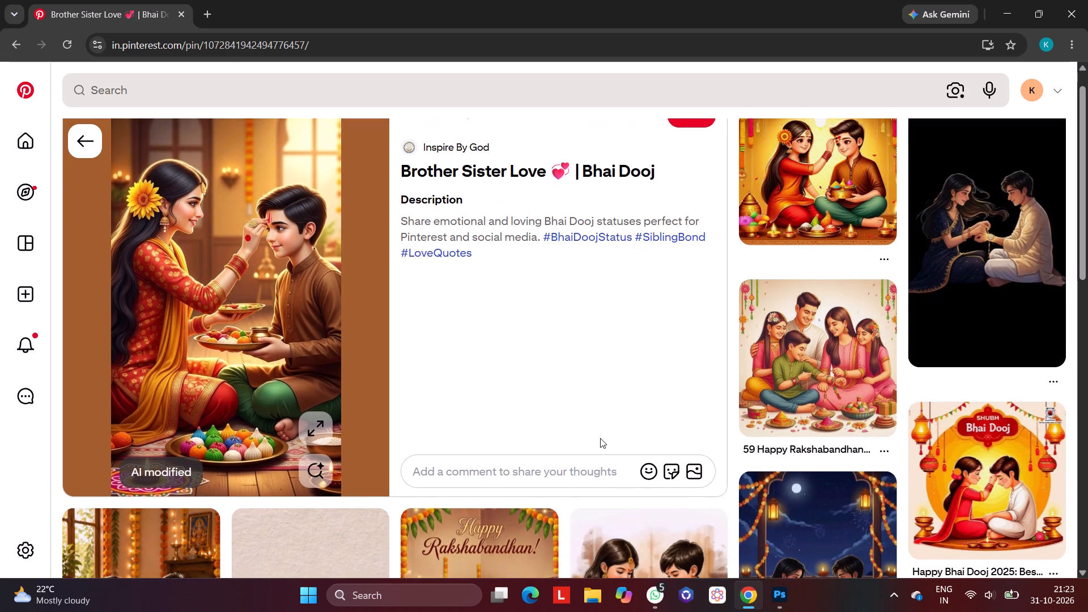
scroll(600, 438, "down", 3)
scroll(600, 438, "up", 1)
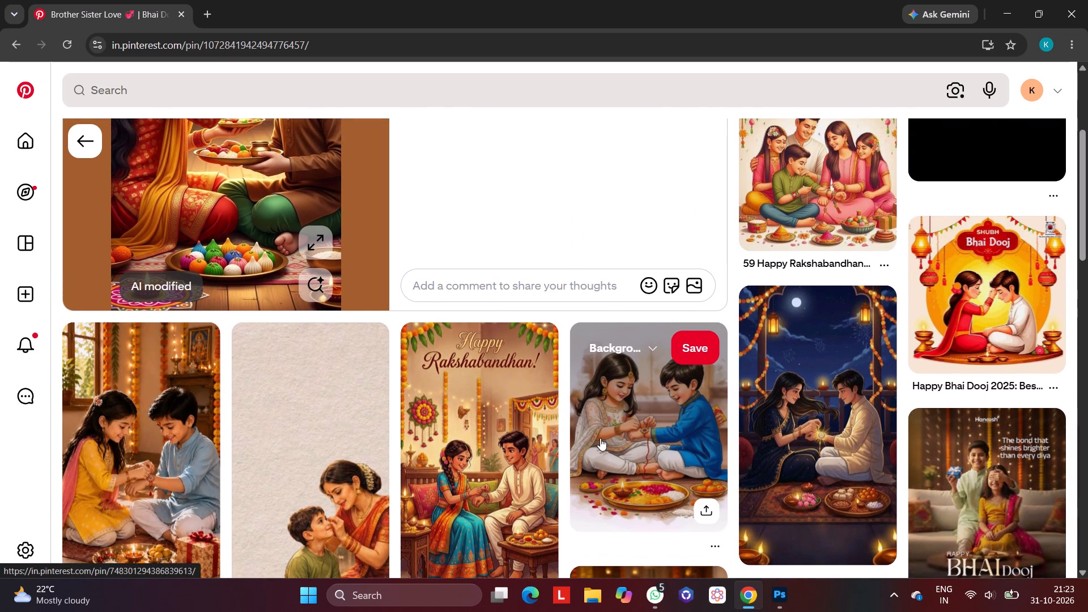
scroll(600, 438, "down", 4)
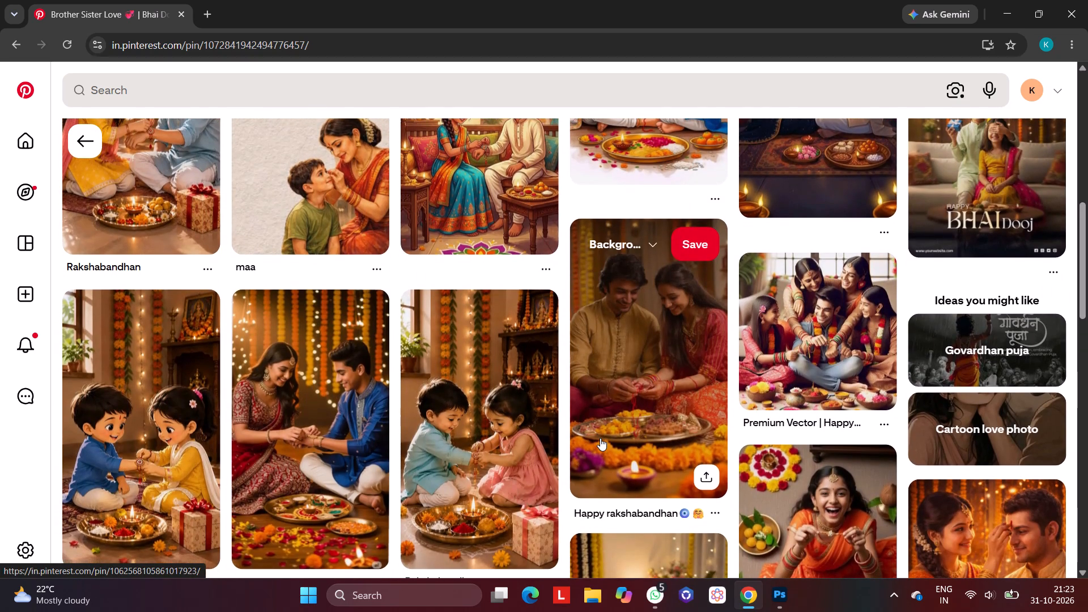
scroll(600, 438, "down", 4)
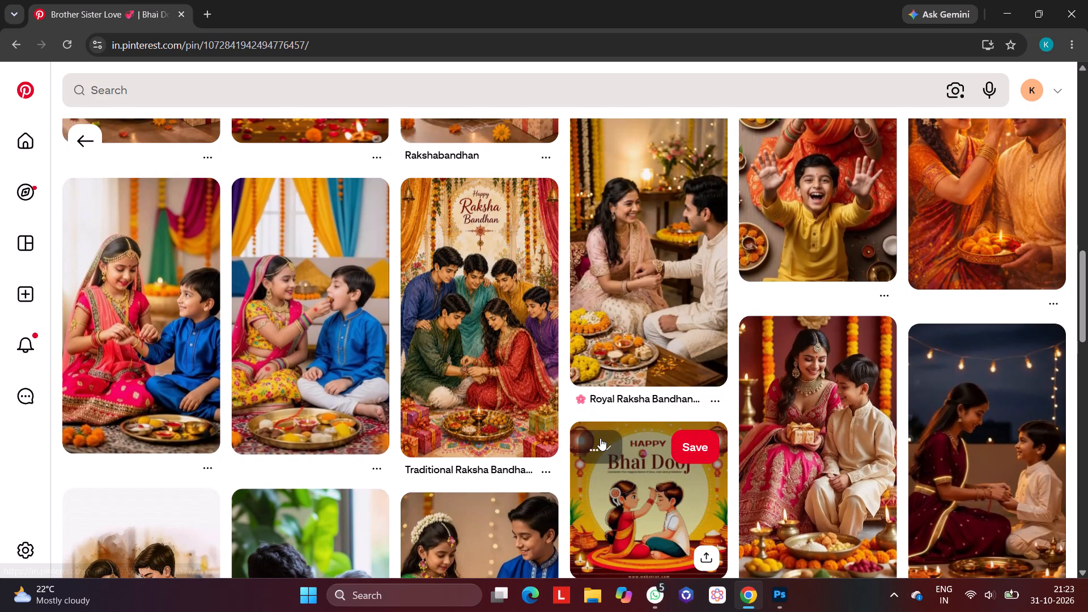
scroll(600, 438, "down", 2)
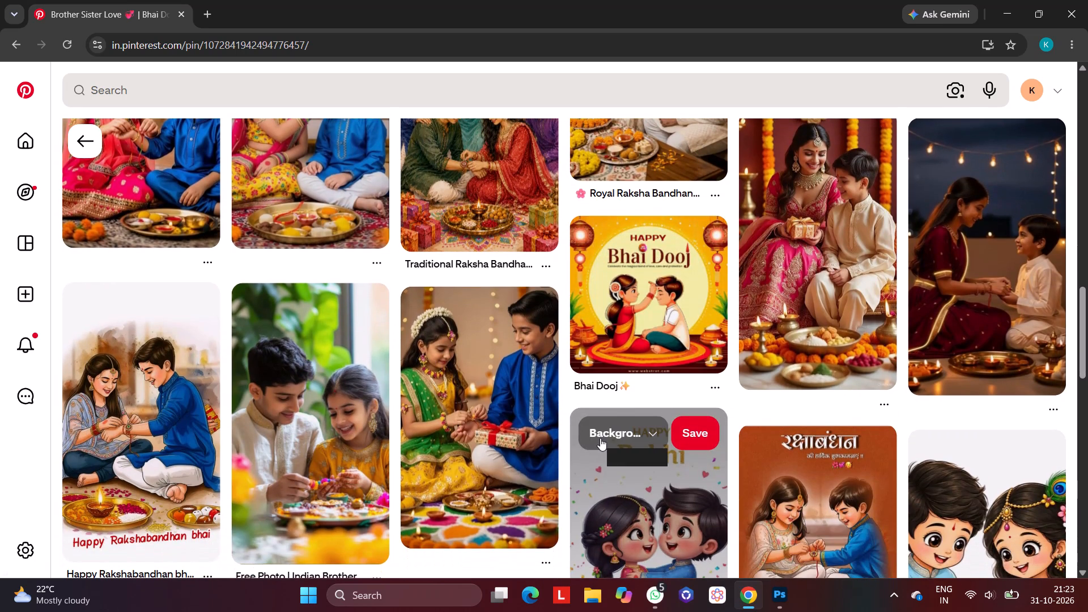
scroll(600, 438, "down", 3)
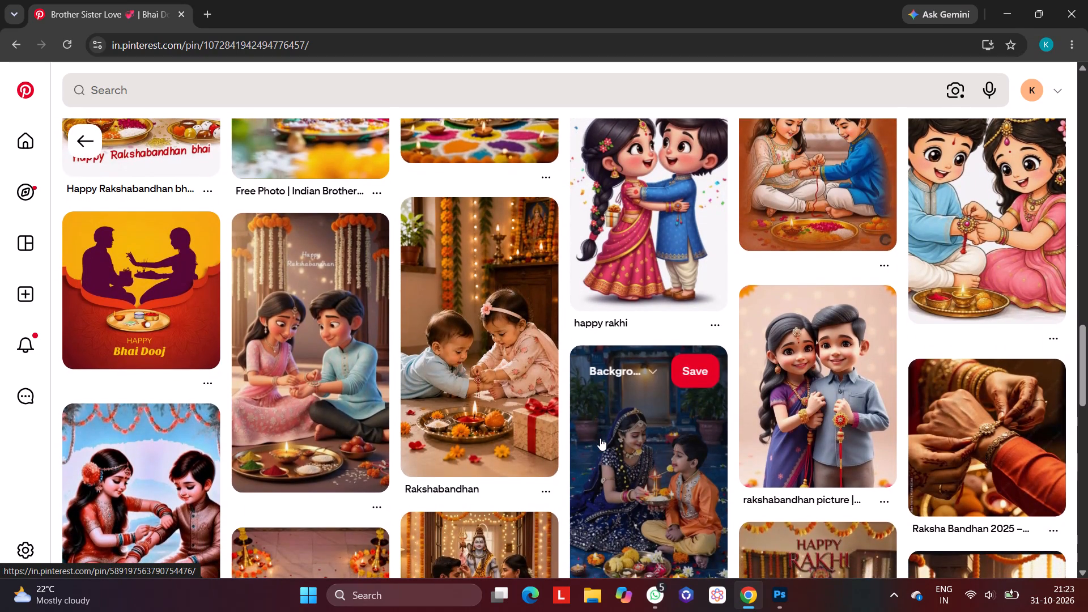
left_click(773, 611)
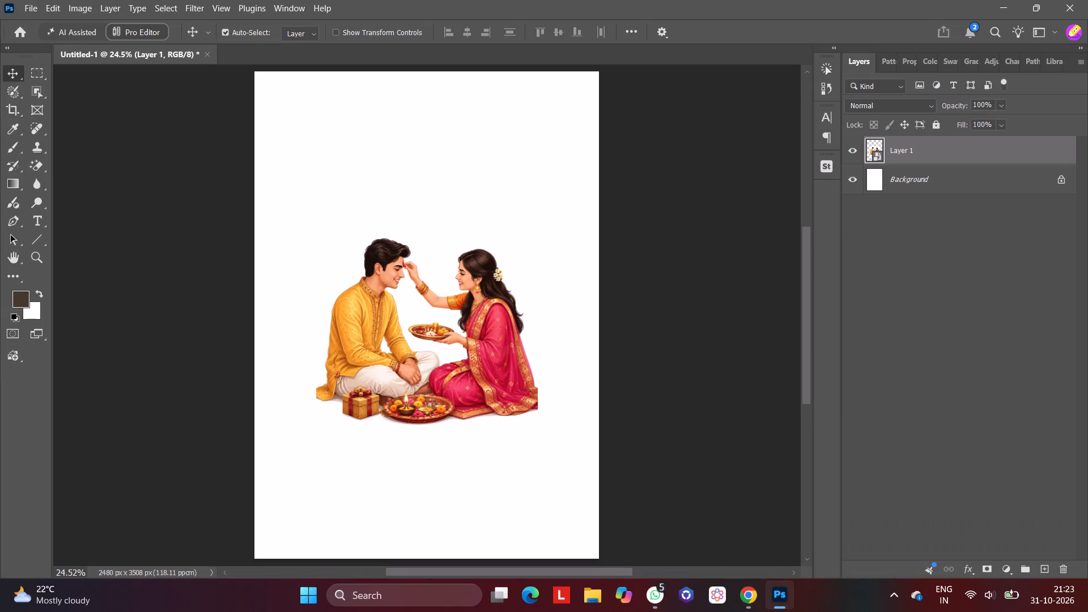
left_click(744, 600)
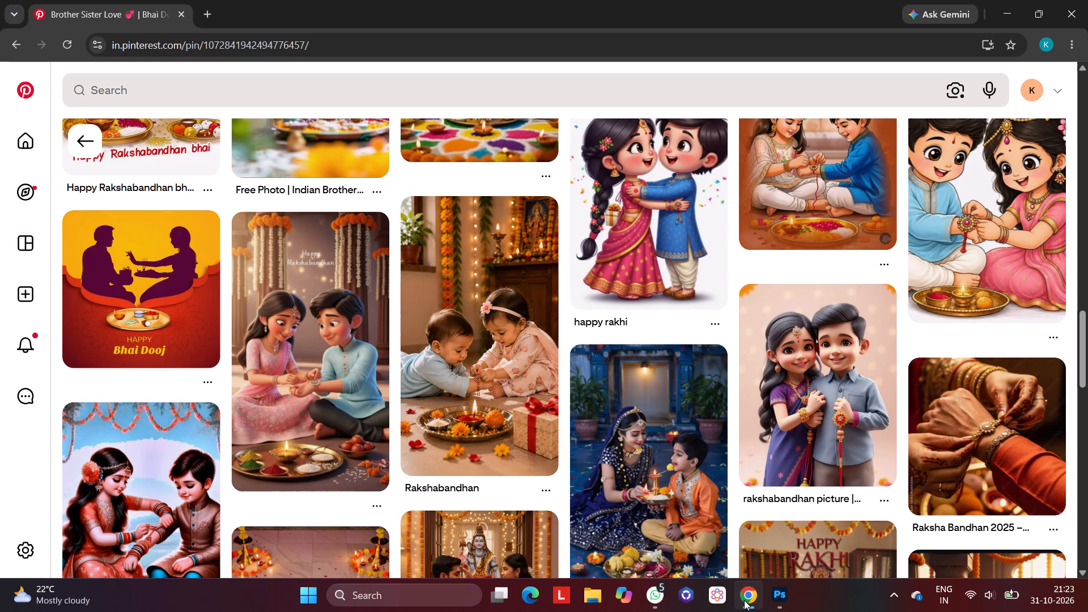
Search Pinterest for "bg for bhiya dooj" and look through the background results.
left_click(512, 92)
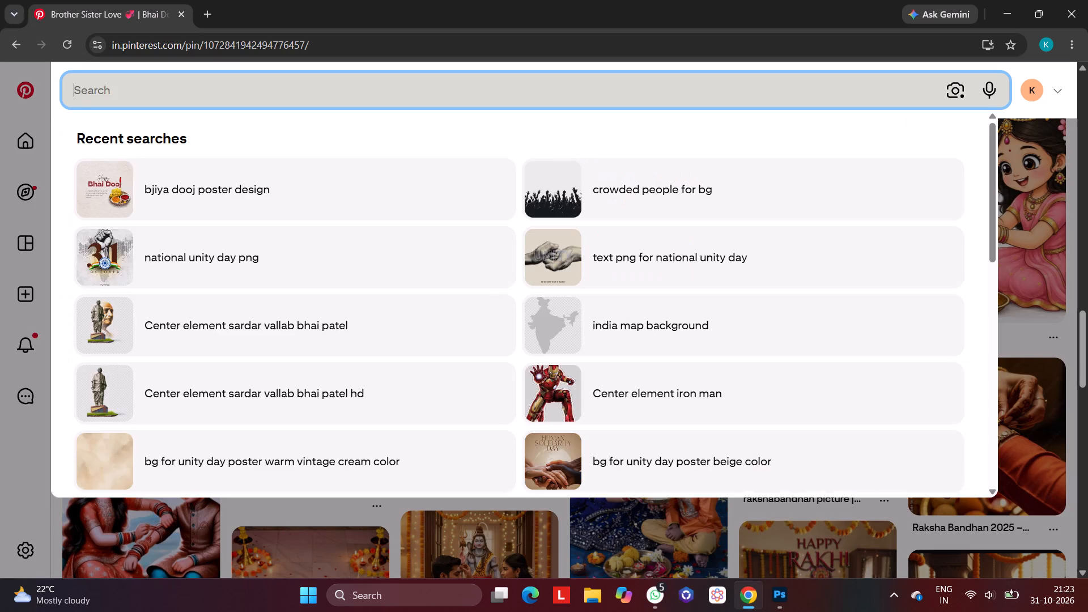
type("bg for bhiya dooj")
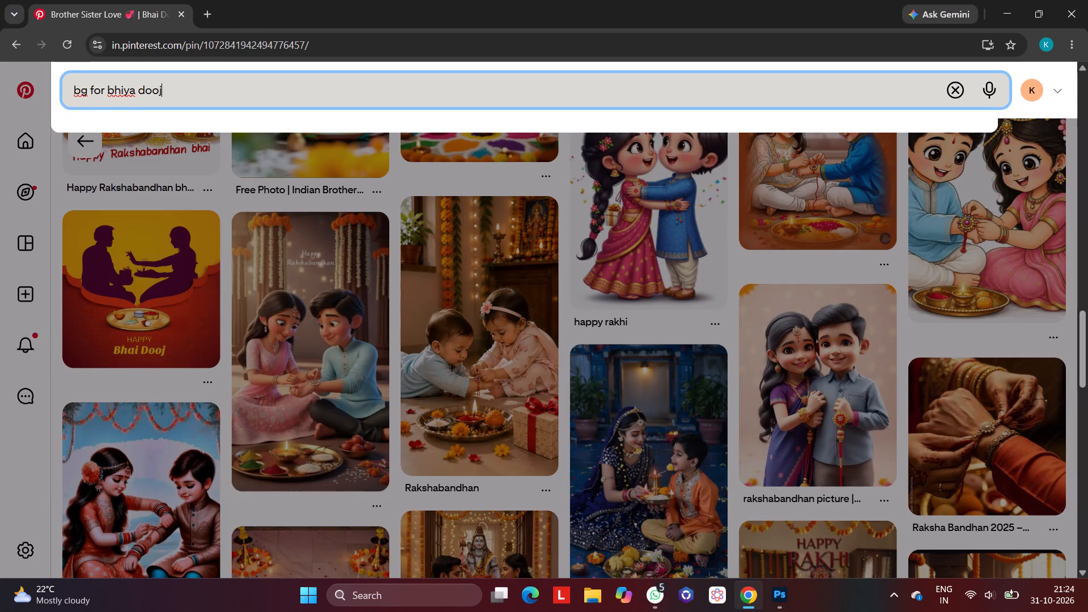
key("Return")
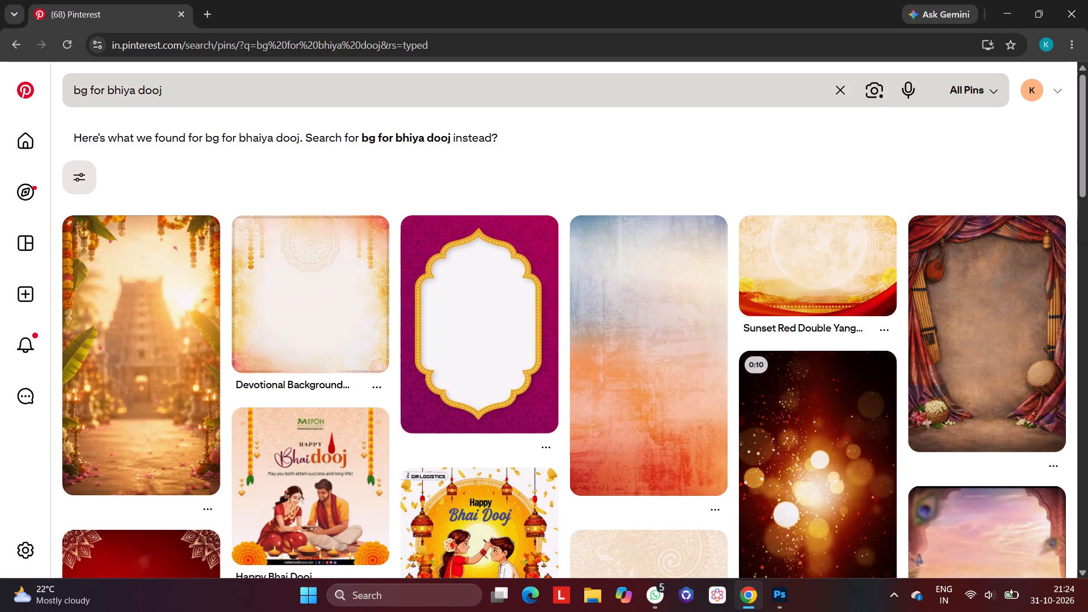
scroll(512, 92, "down", 5)
scroll(512, 92, "up", 4)
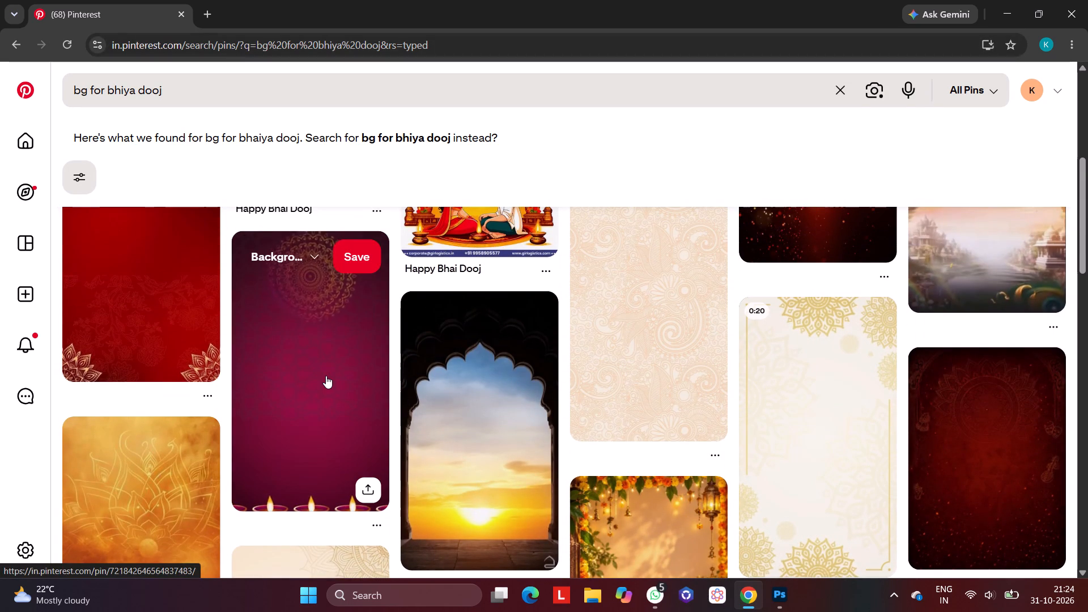
Open the maroon mandala-and-diya background pin, examine its related festive backgrounds, and return to the search results.
left_click(344, 383)
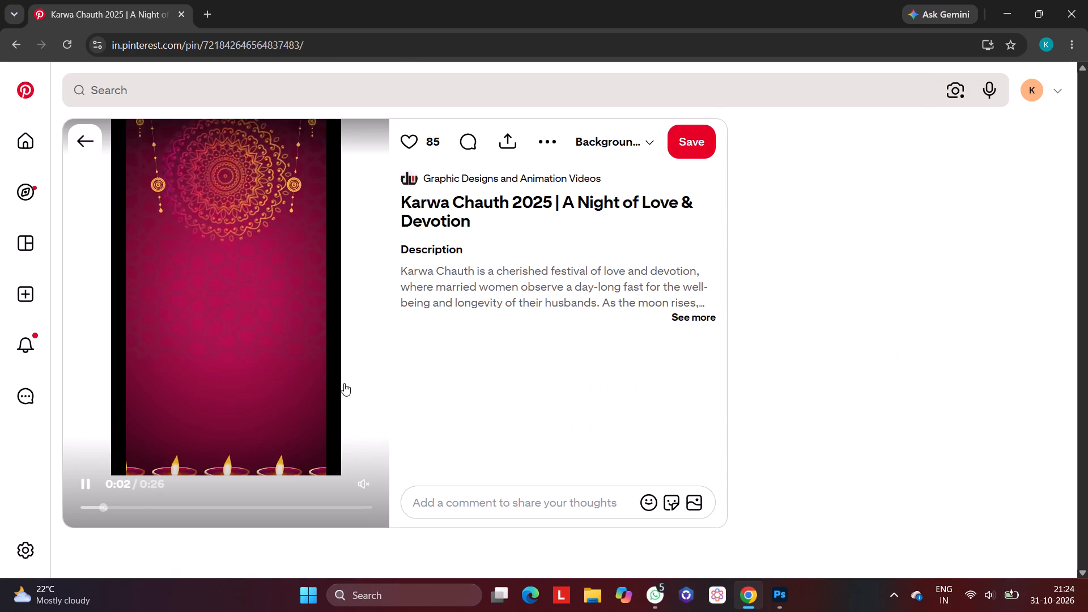
scroll(344, 383, "down", 3)
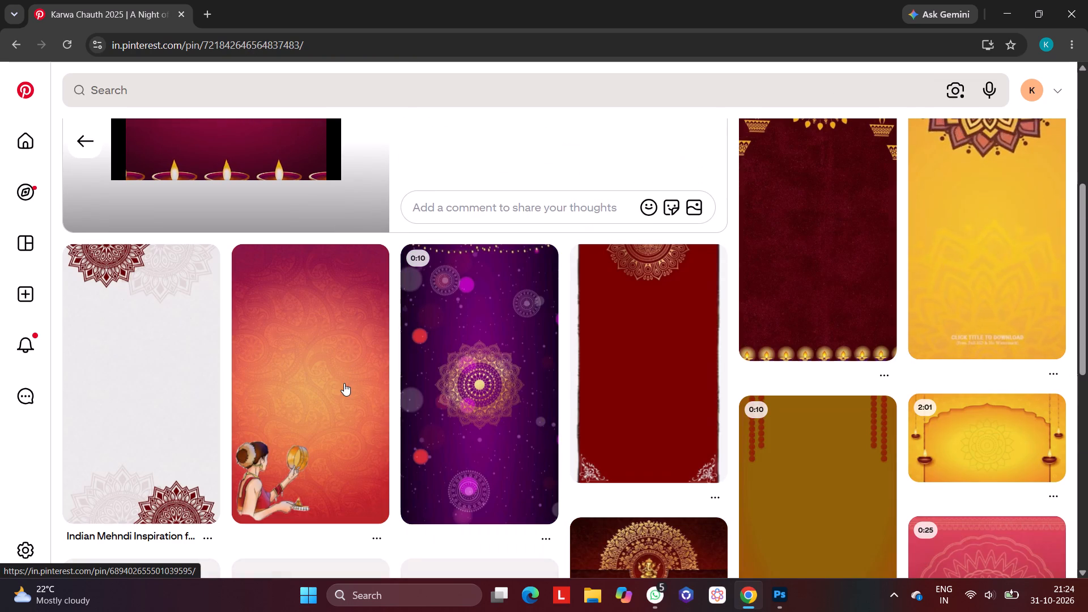
scroll(344, 383, "down", 6)
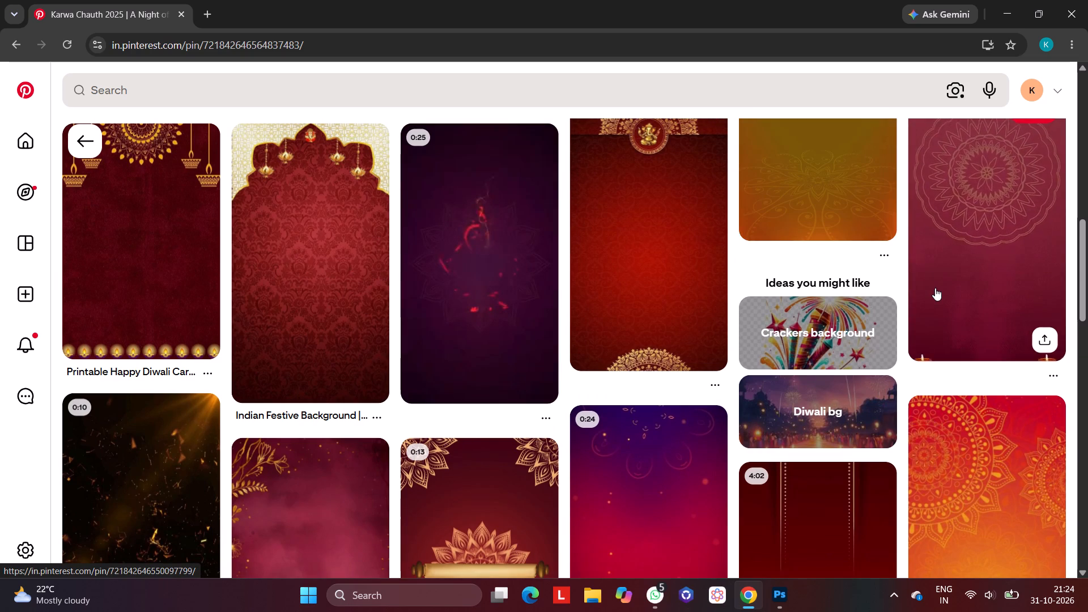
scroll(935, 288, "down", 2)
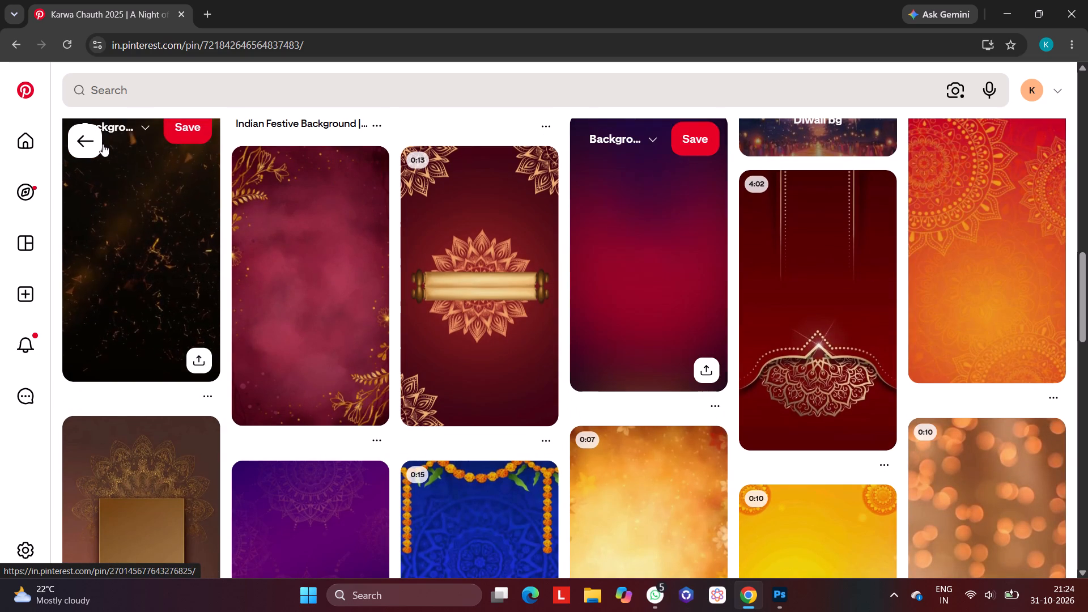
left_click(101, 146)
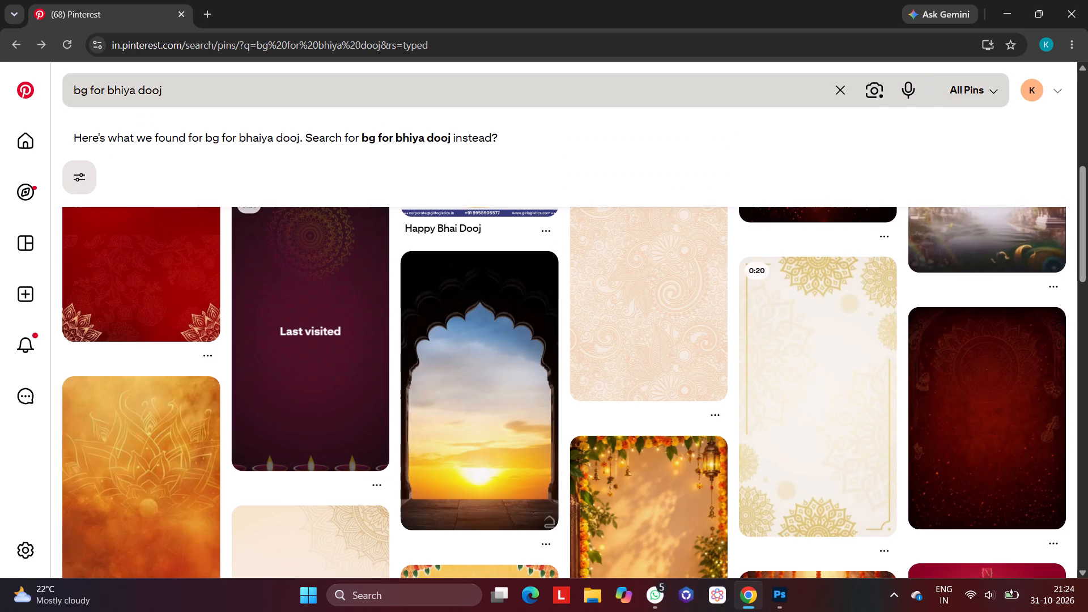
Search Pinterest for "light pink bg textured for bhaiya dooj pposter".
left_click_drag(199, 103, 59, 100)
key("BackSpace")
type("light pink bg")
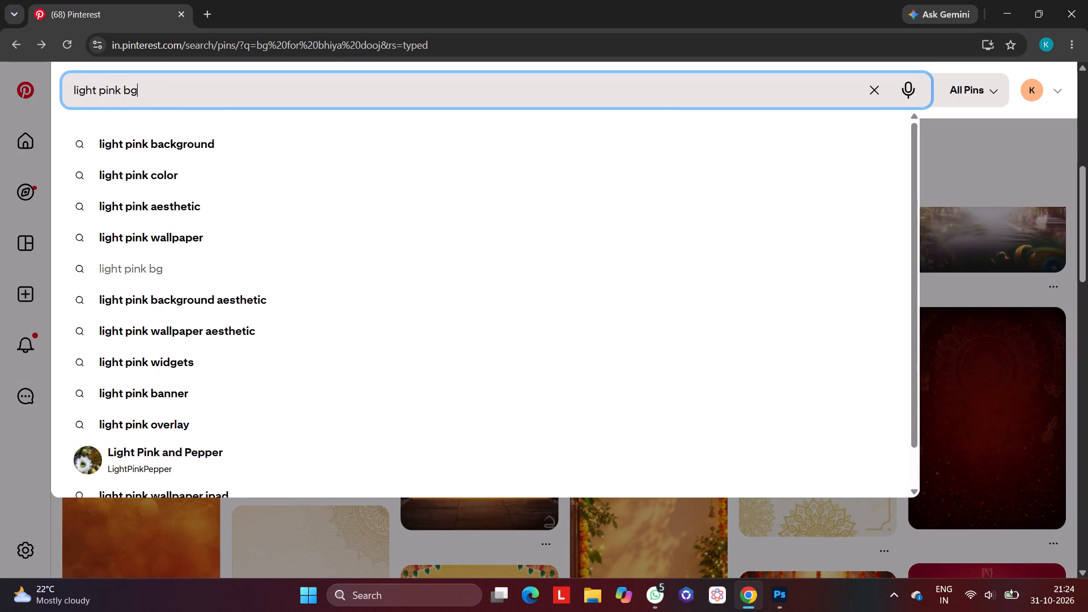
key("space")
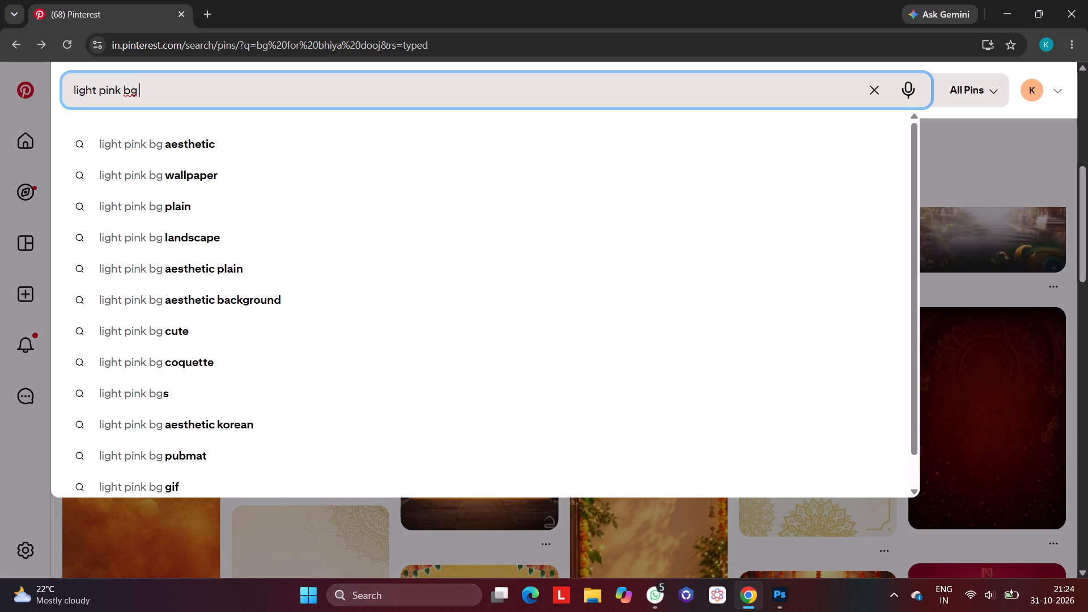
type("textured for bhiys")
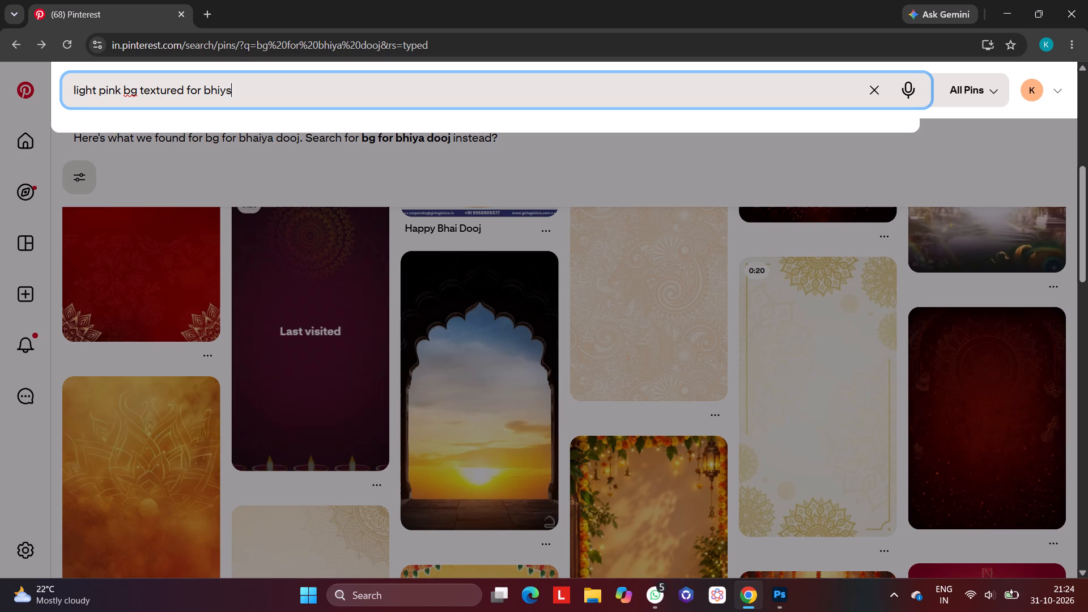
key("BackSpace")
key("BackSpace")
key("BackSpace")
type("aiya dooj pposter")
key("Return")
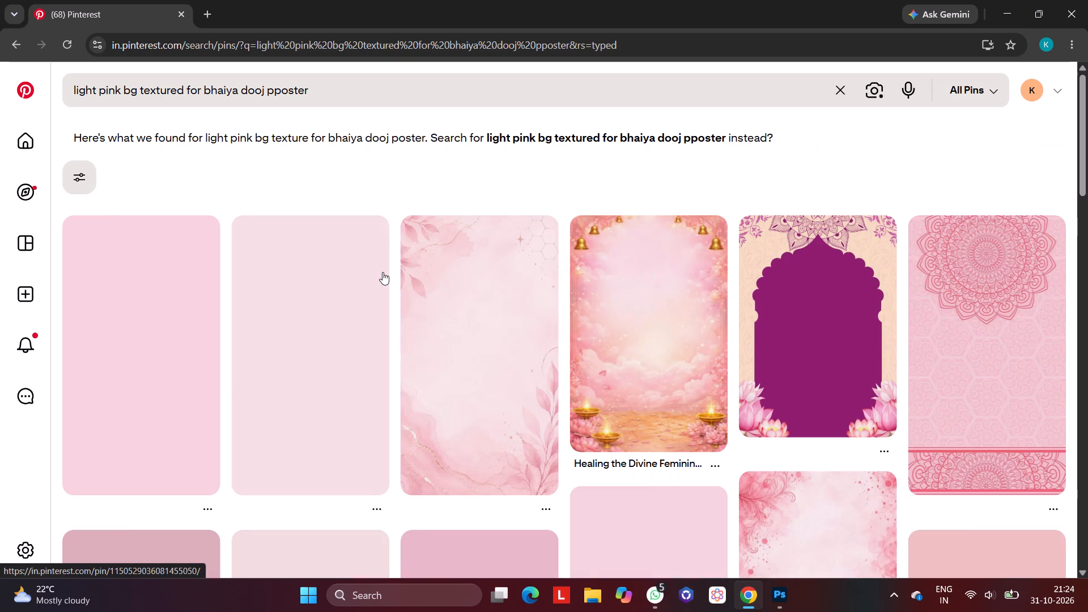
Browse the light pink background results, view the dark pink cloudy texture pin up close, and return to the results.
scroll(382, 272, "right", 1)
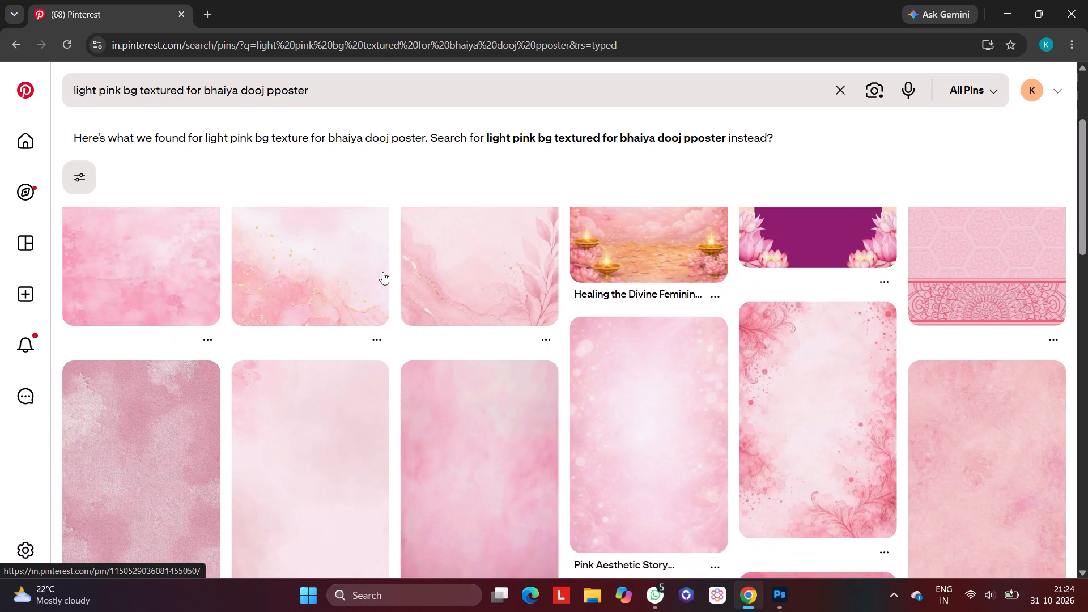
scroll(382, 272, "right", 2)
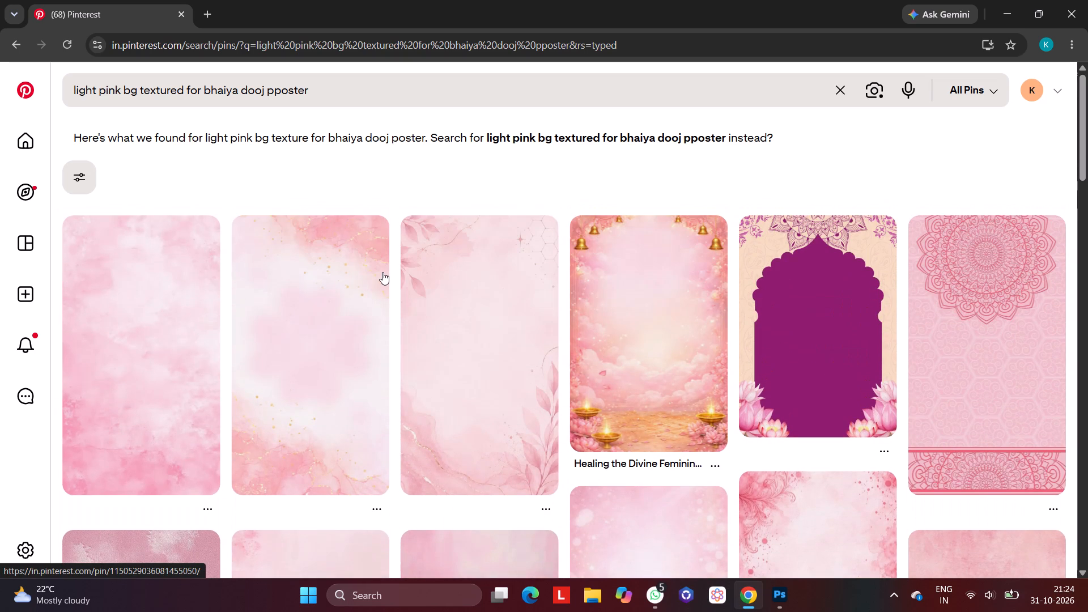
scroll(382, 272, "down", 7)
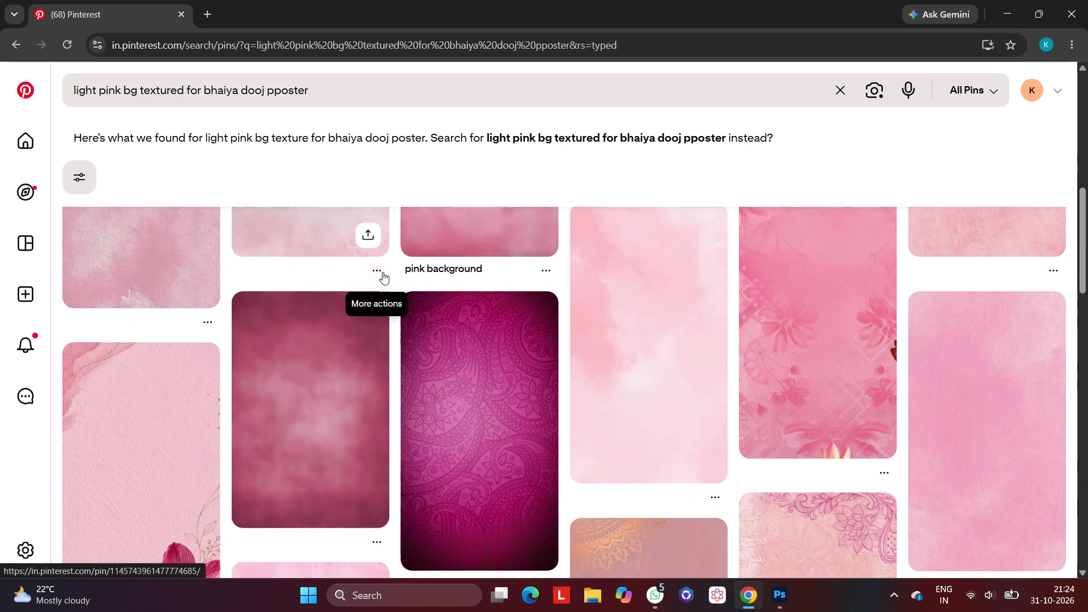
scroll(382, 272, "down", 1)
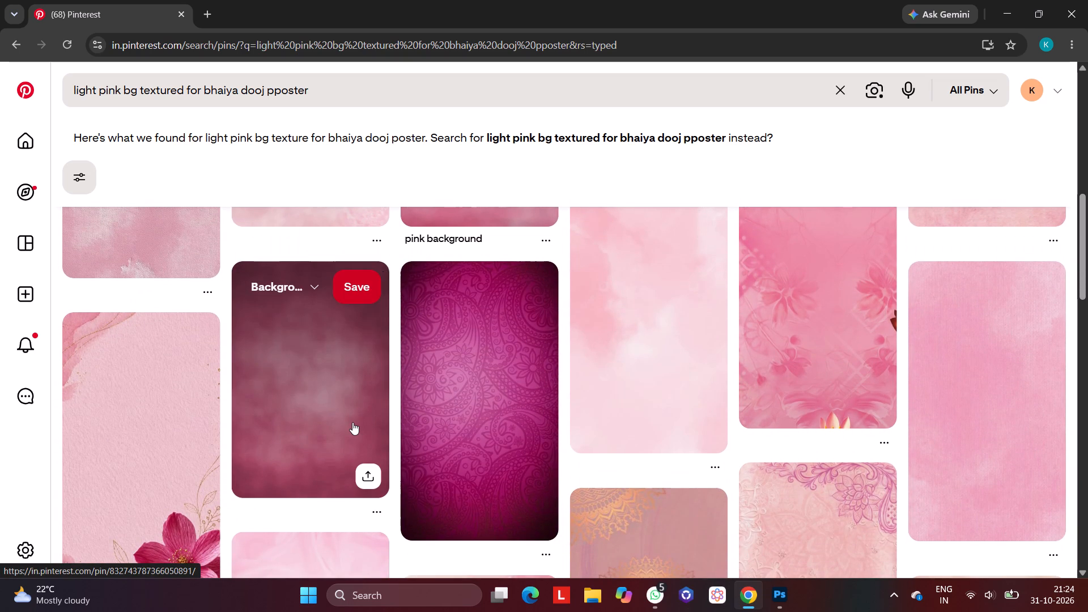
left_click(352, 422)
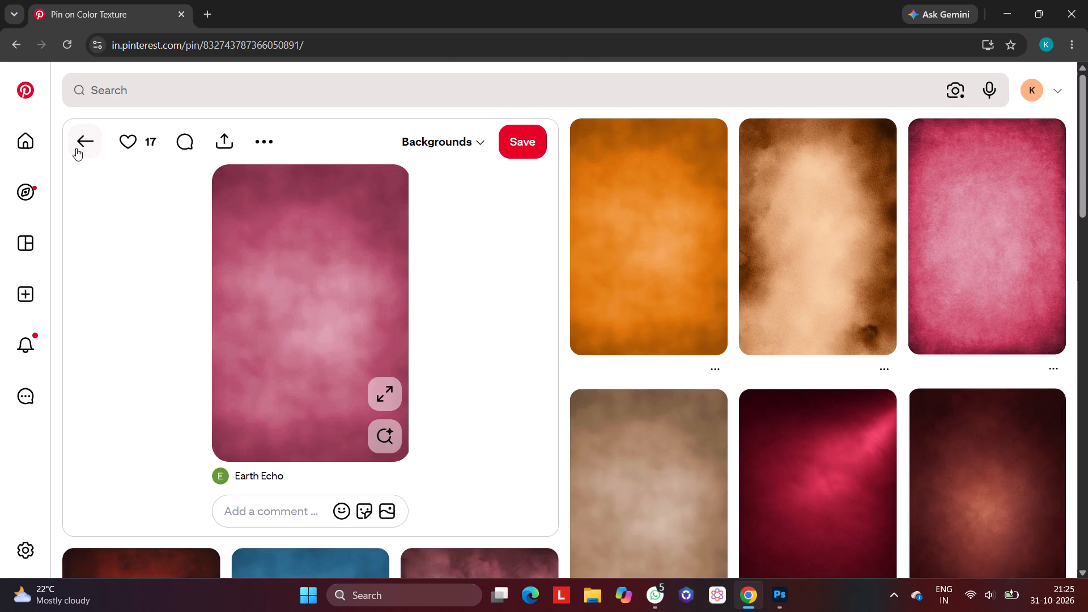
left_click(76, 148)
Compare more of the pink background results and open the plain pink fabric-like texture pin.
scroll(496, 239, "up", 4)
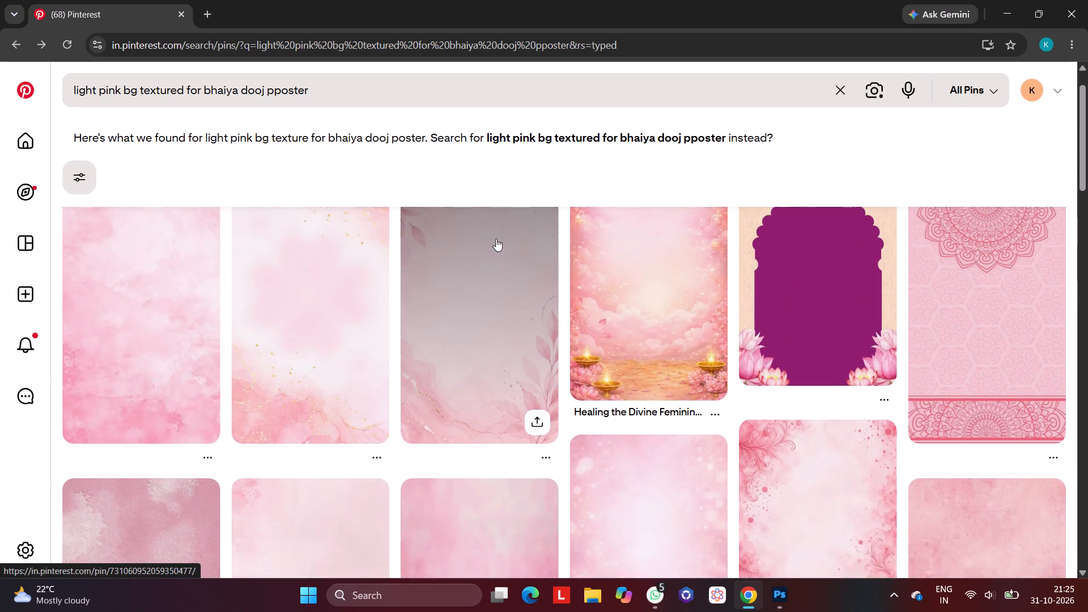
scroll(496, 239, "down", 4)
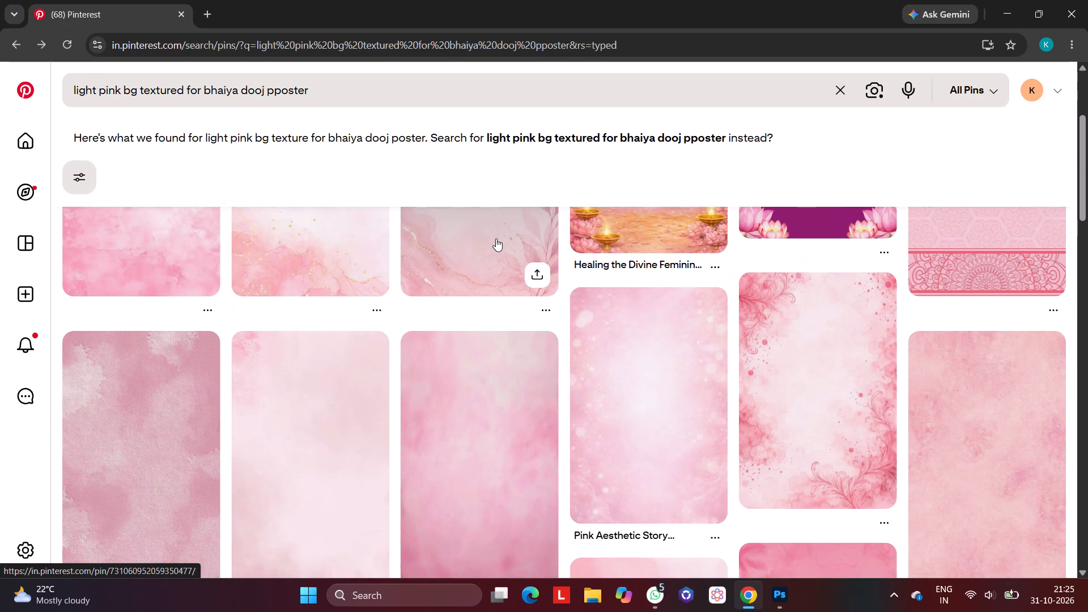
scroll(759, 391, "down", 2)
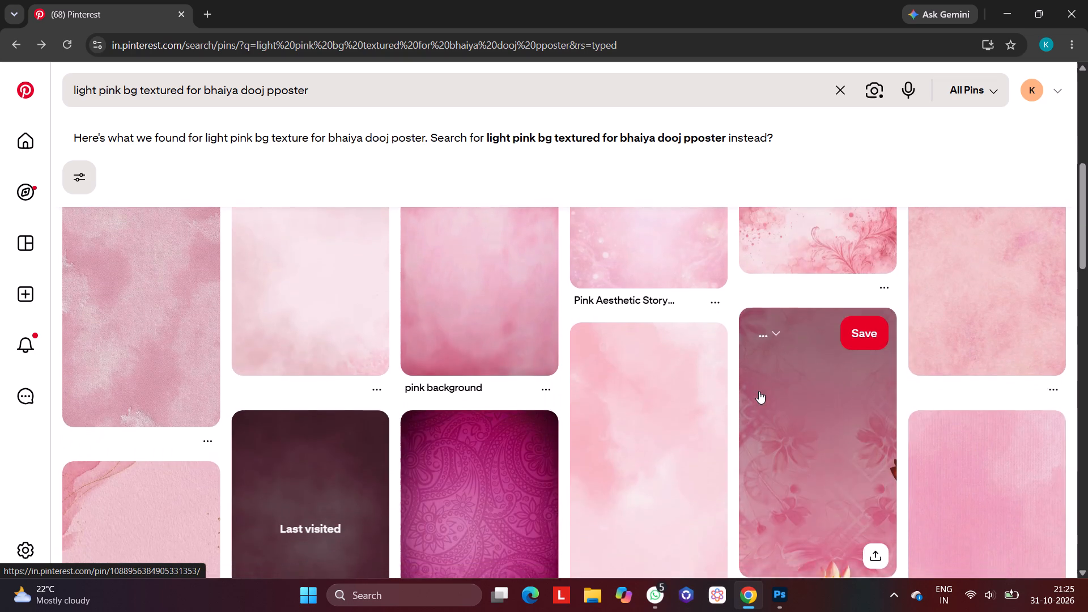
scroll(759, 391, "down", 1)
scroll(951, 350, "down", 1)
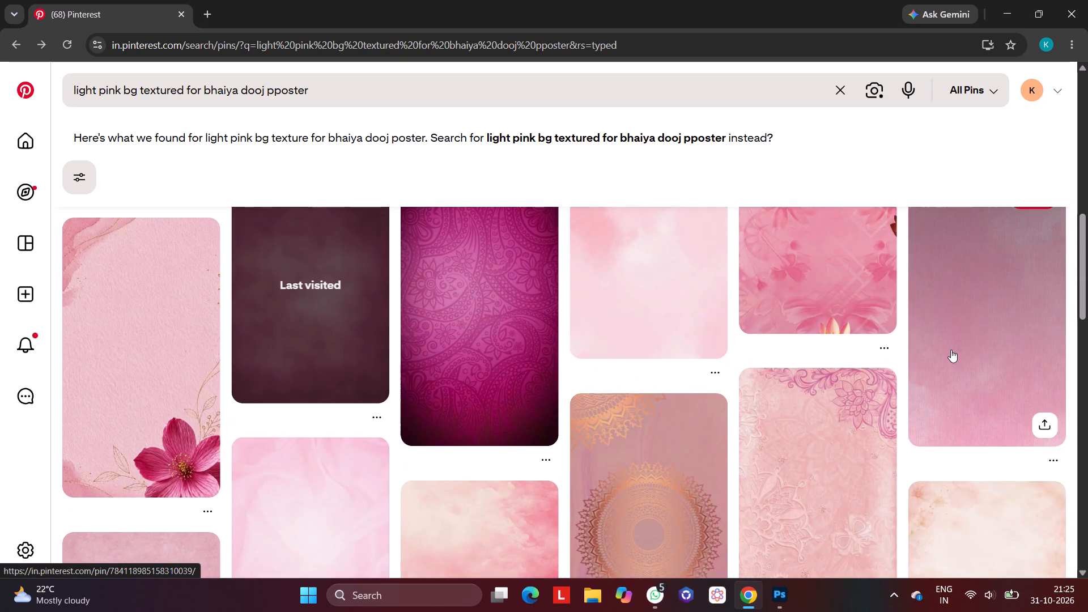
scroll(951, 350, "down", 1)
scroll(951, 350, "up", 2)
left_click(974, 363)
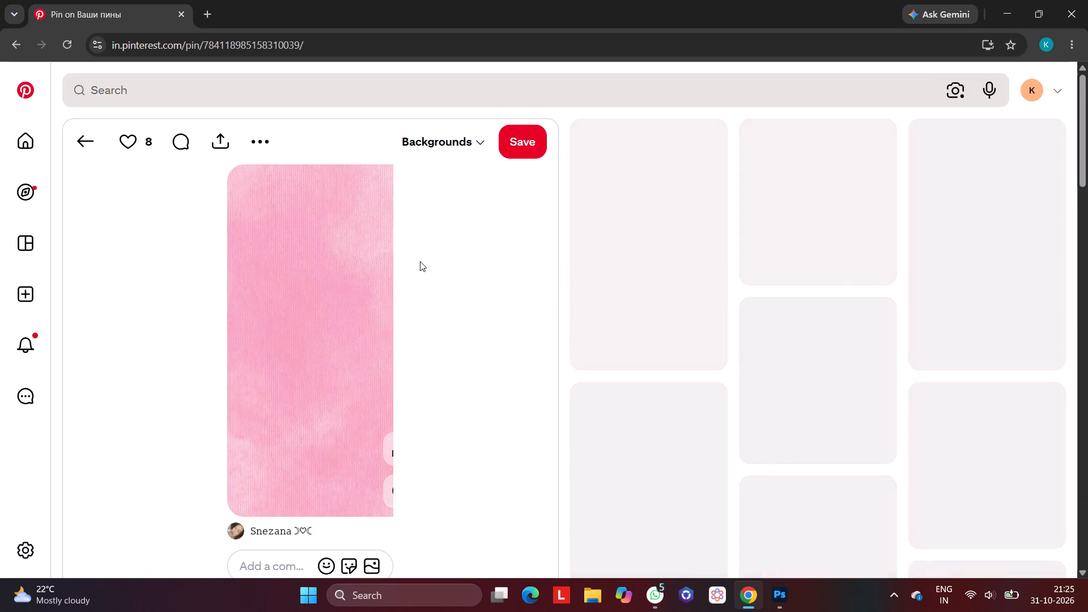
Open the pink satin silk wallpaper pin, compare its related backgrounds against the poster in Photoshop, and return to the previous pin.
scroll(751, 450, "down", 1)
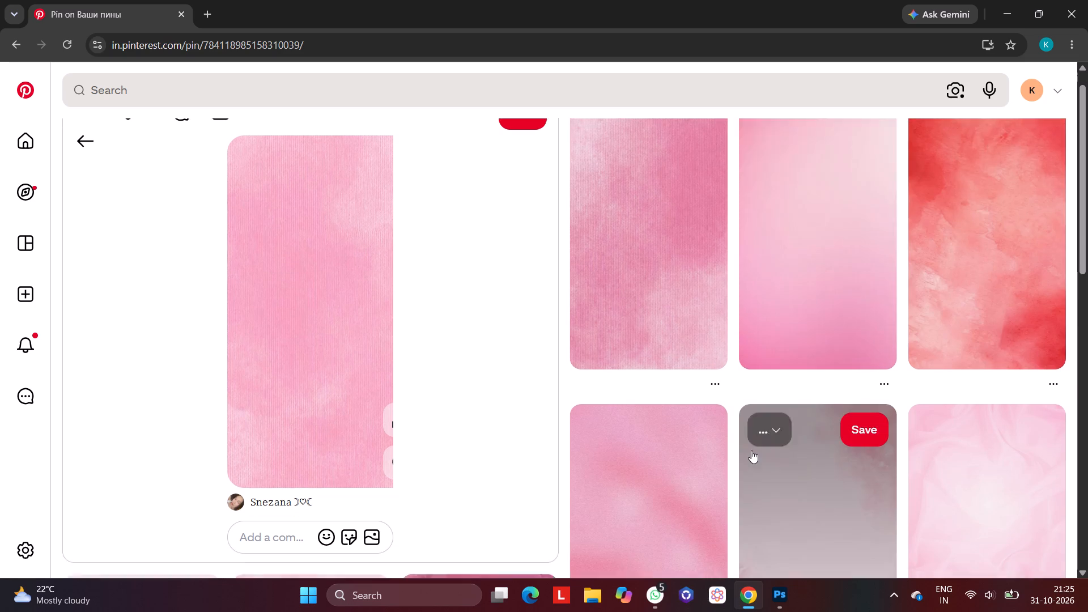
scroll(751, 450, "down", 1)
left_click(972, 413)
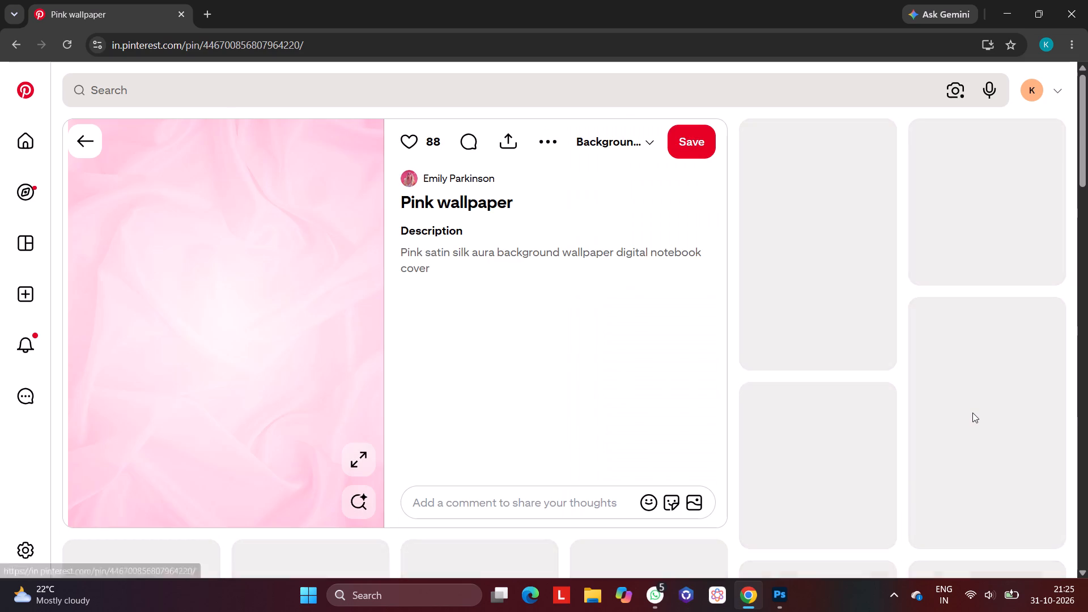
scroll(972, 413, "down", 3)
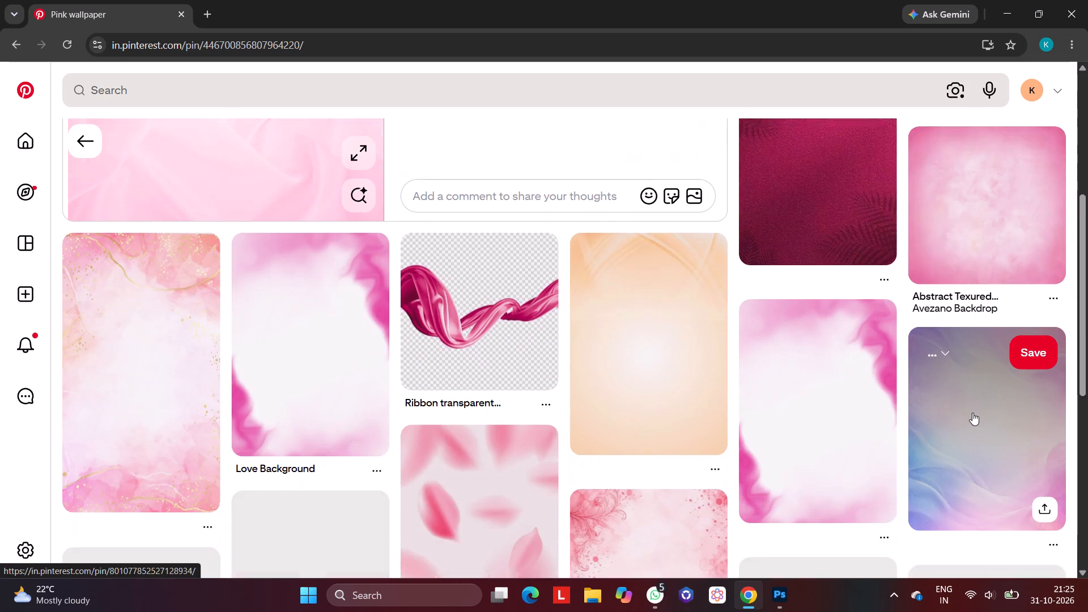
scroll(972, 413, "down", 2)
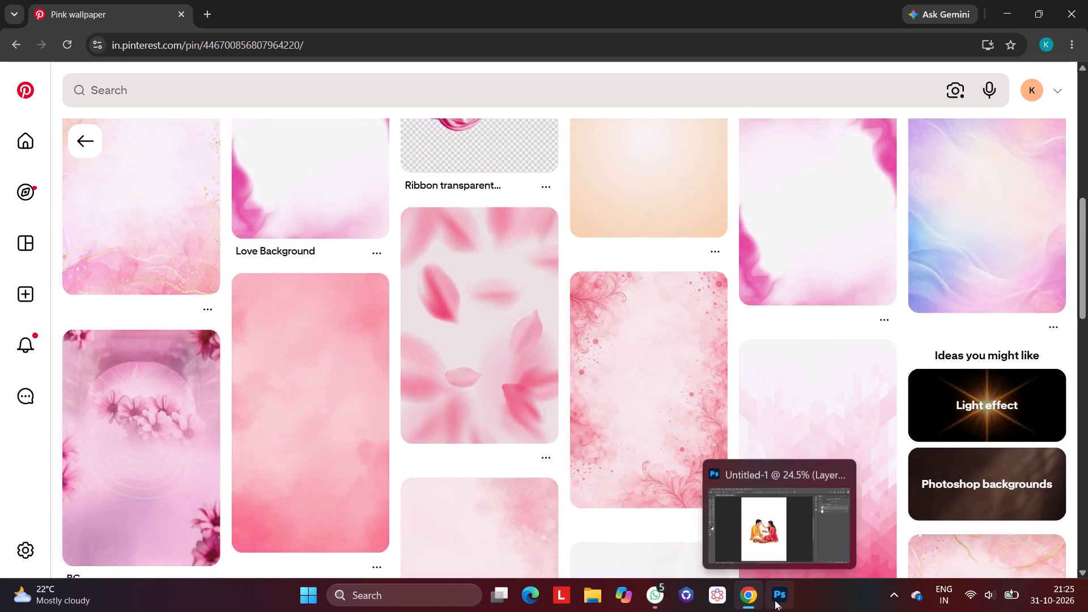
left_click(775, 600)
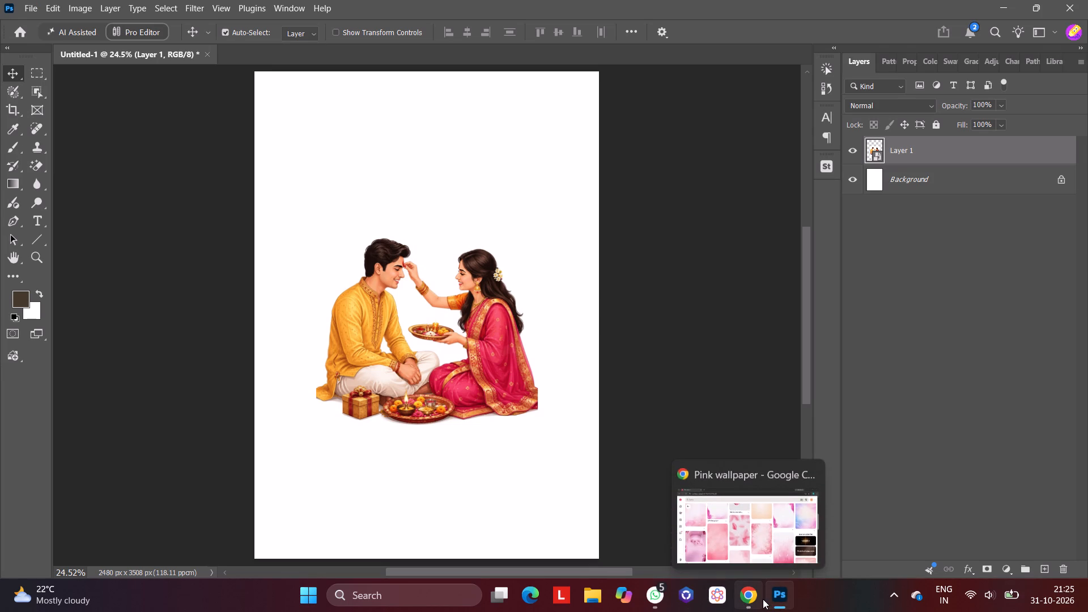
left_click(751, 527)
scroll(751, 527, "down", 5)
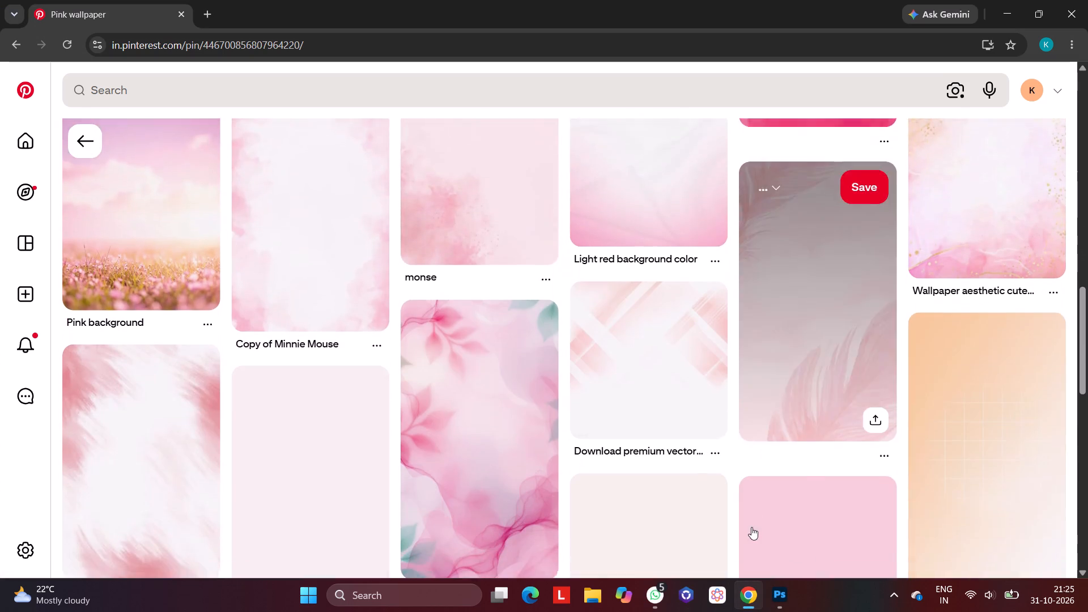
scroll(751, 527, "up", 14)
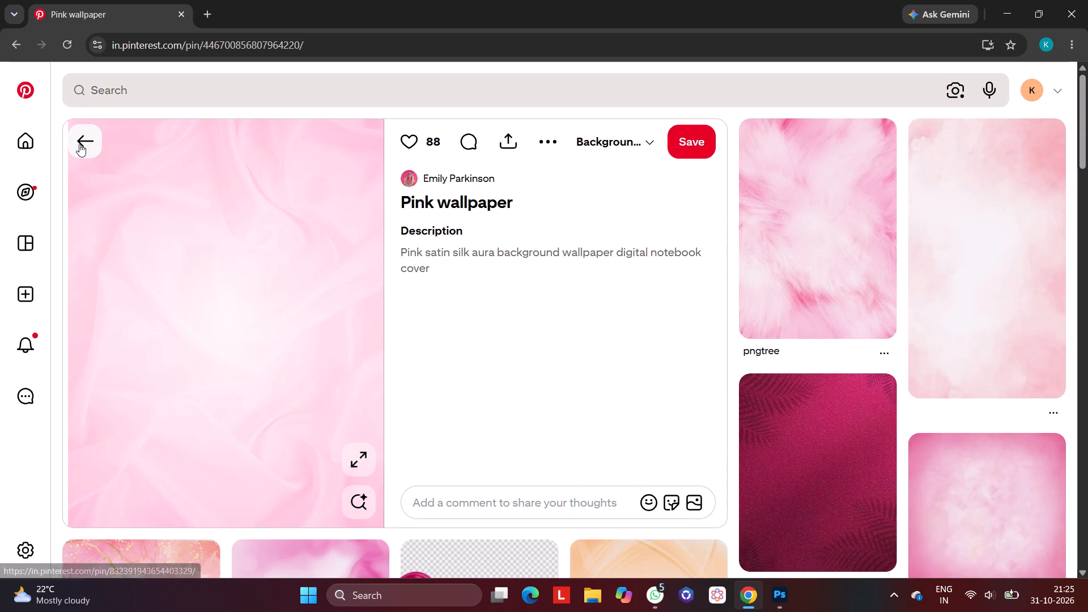
left_click(78, 138)
Examine the textured backgrounds related to the pink fabric-like pin for one that suits the poster.
scroll(598, 342, "down", 5)
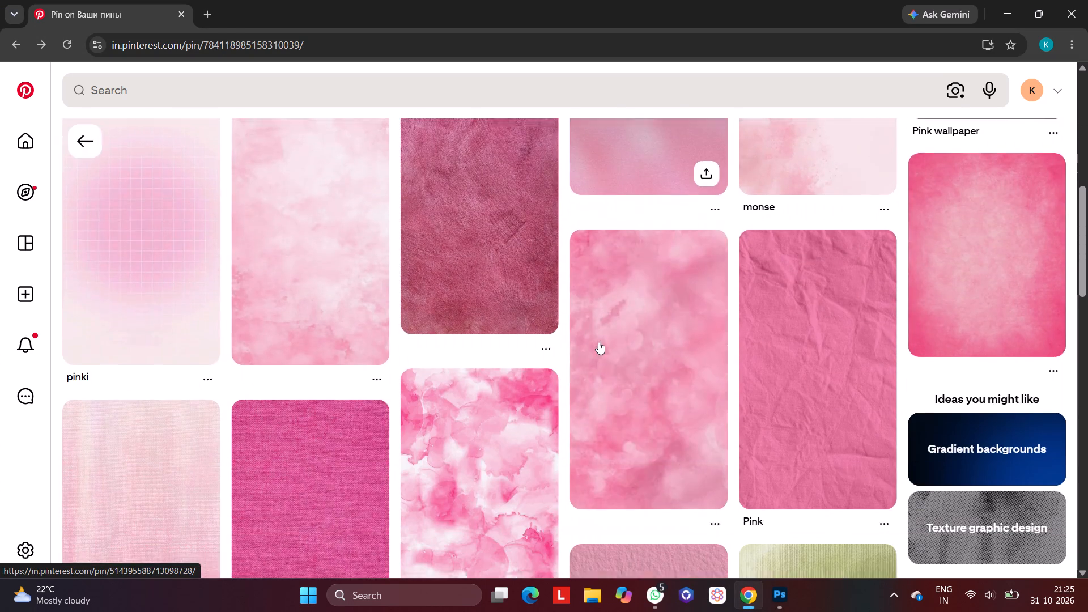
scroll(598, 342, "down", 6)
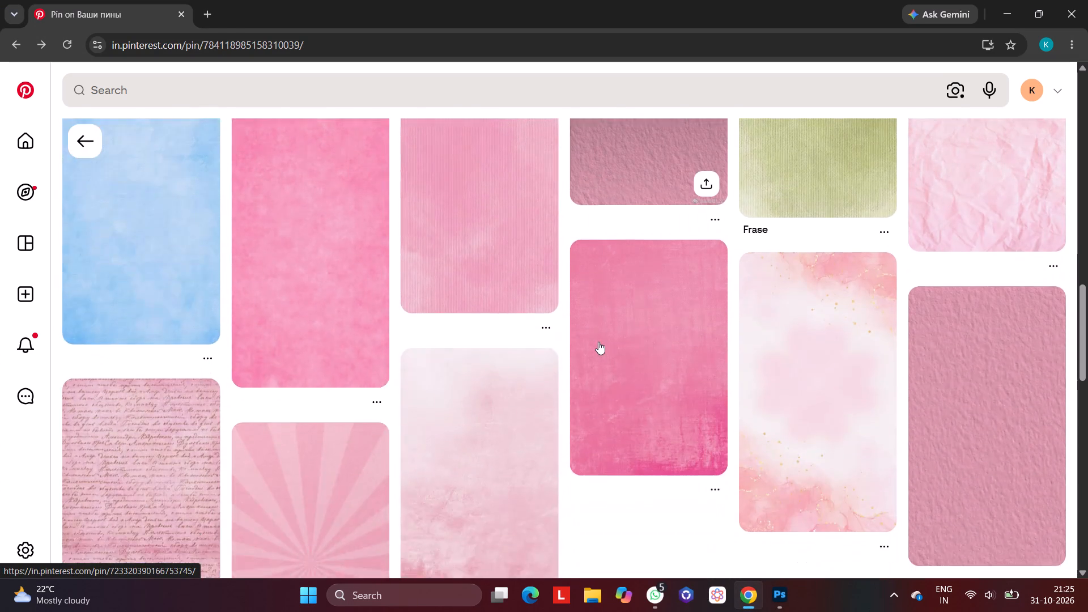
scroll(598, 342, "down", 6)
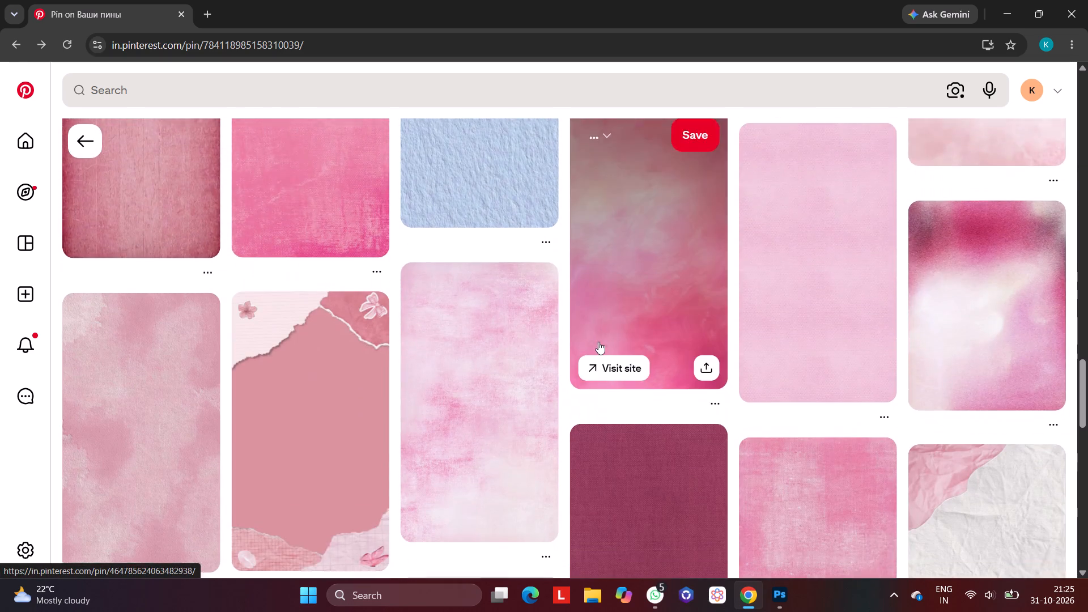
scroll(598, 342, "down", 3)
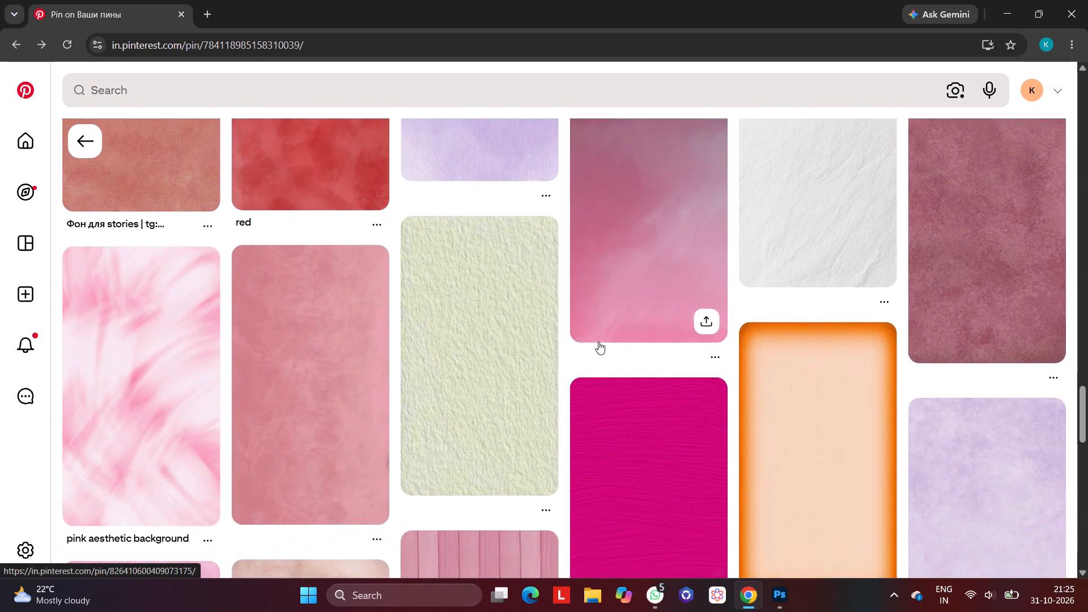
scroll(598, 342, "down", 3)
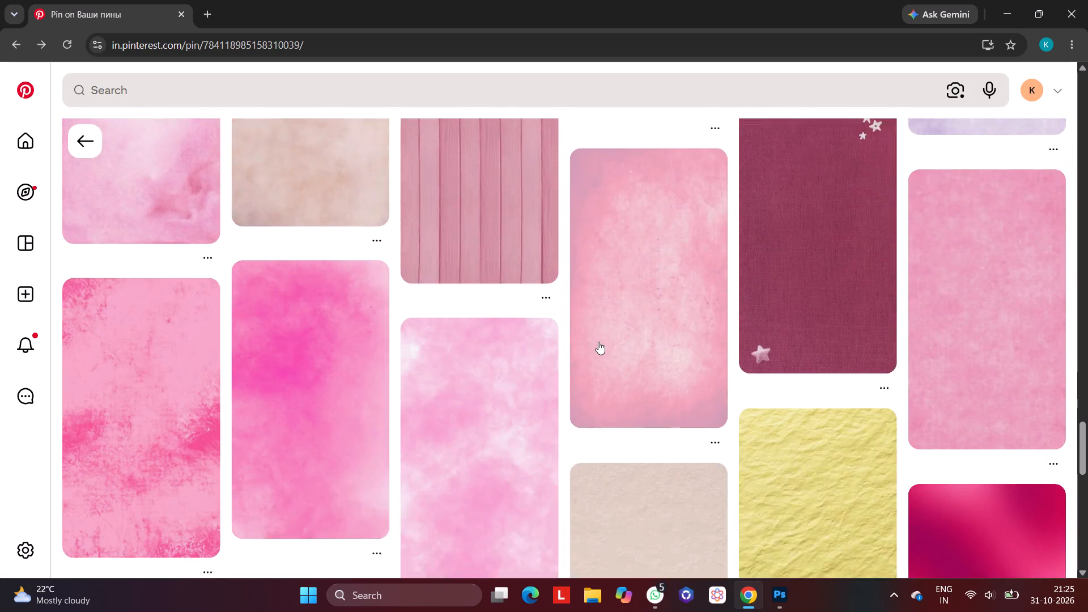
scroll(598, 342, "up", 3)
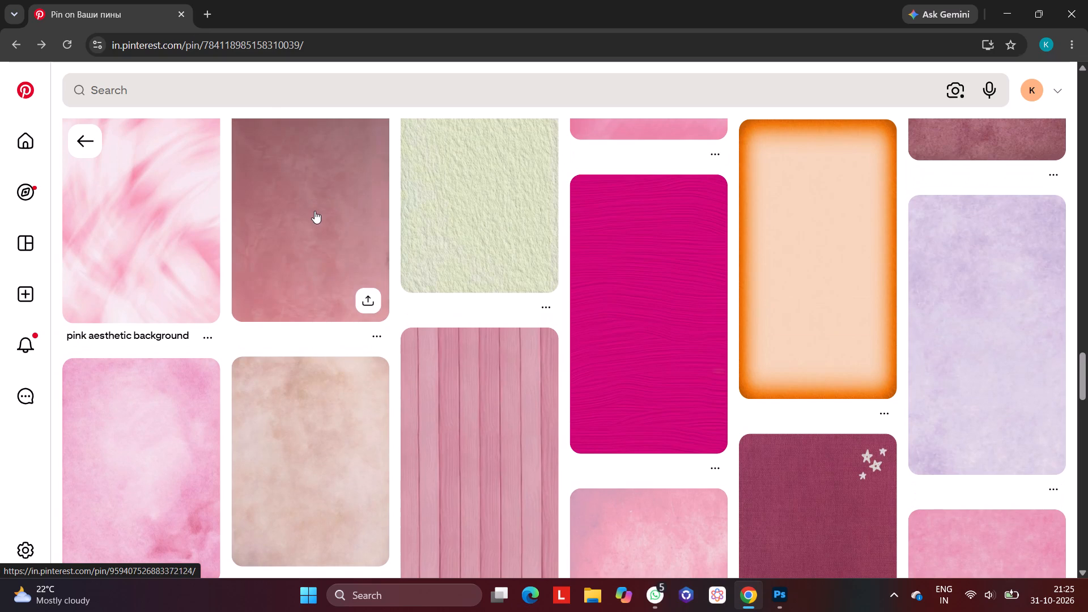
Copy the dusty pink mottled texture image from its pin and paste it into the Photoshop poster, beneath the brother-and-sister illustration layer.
left_click(314, 211)
right_click(321, 229)
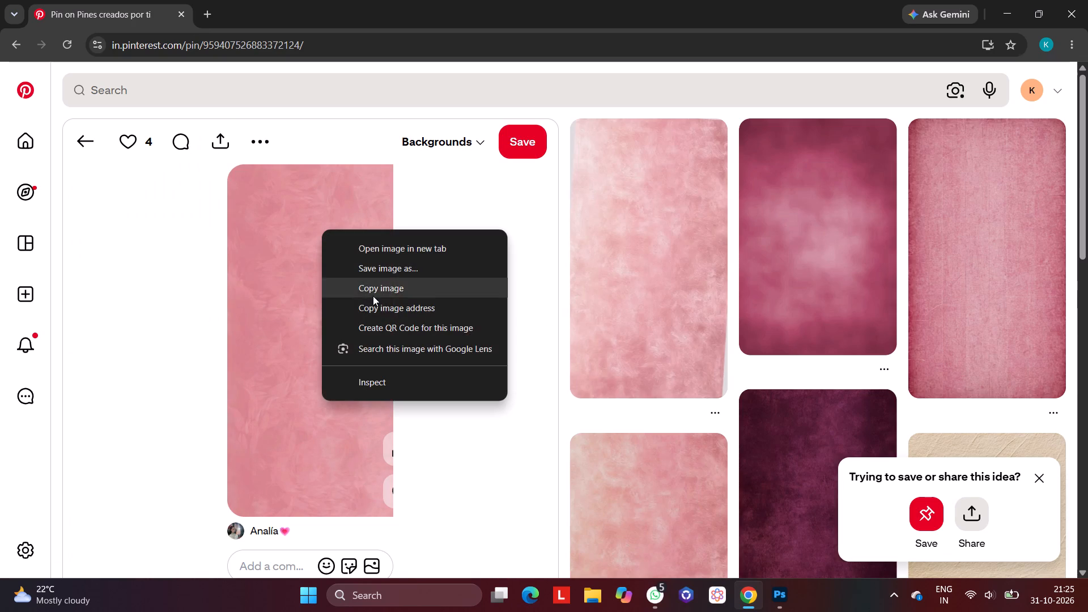
left_click(375, 292)
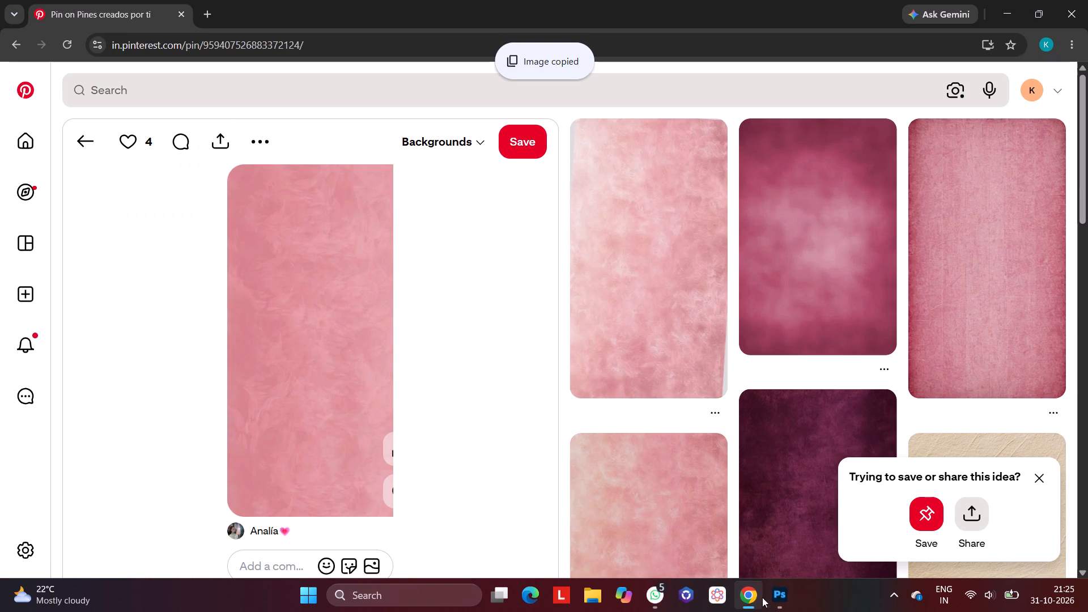
left_click(765, 602)
left_click(546, 507)
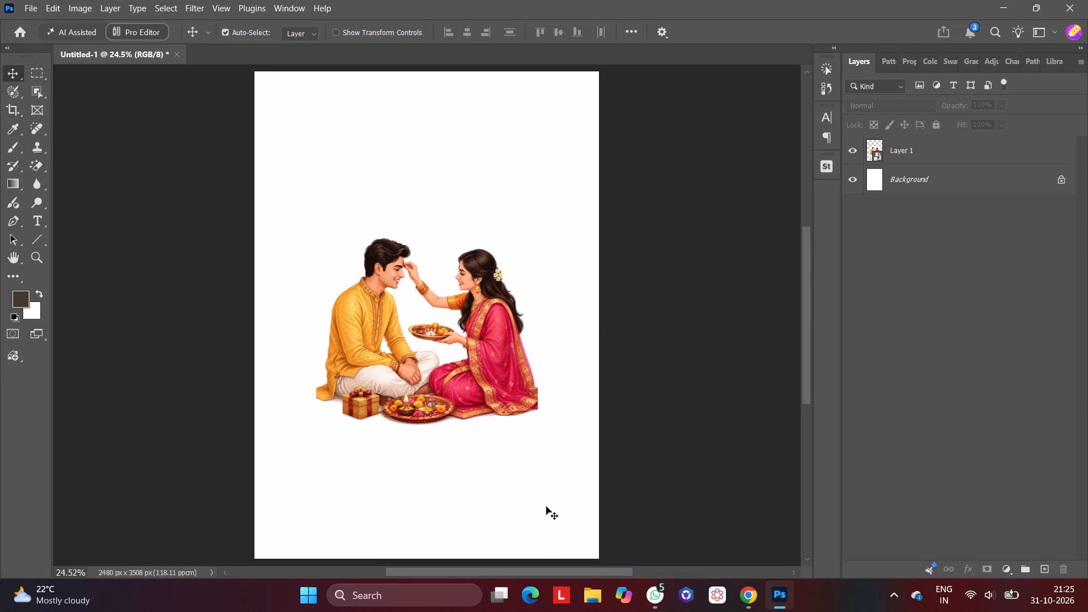
key("ctrl+v")
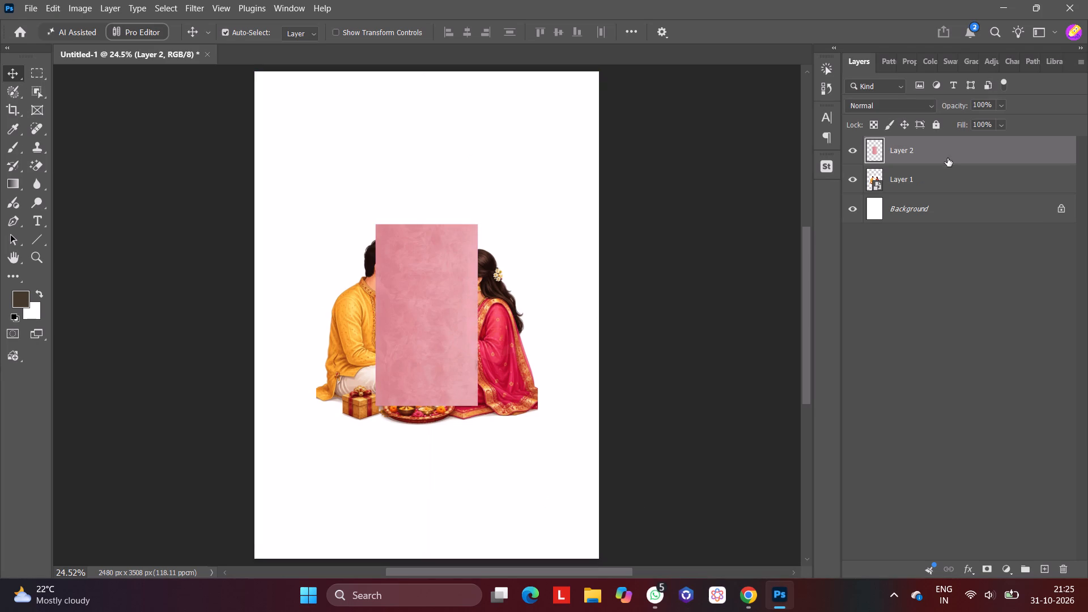
left_click_drag(946, 152, 945, 189)
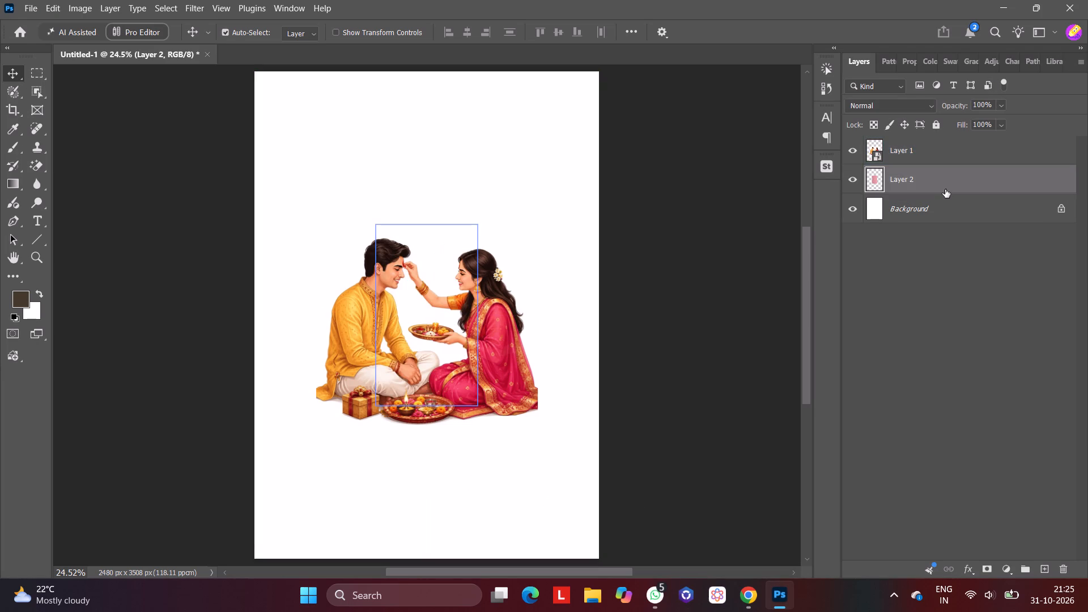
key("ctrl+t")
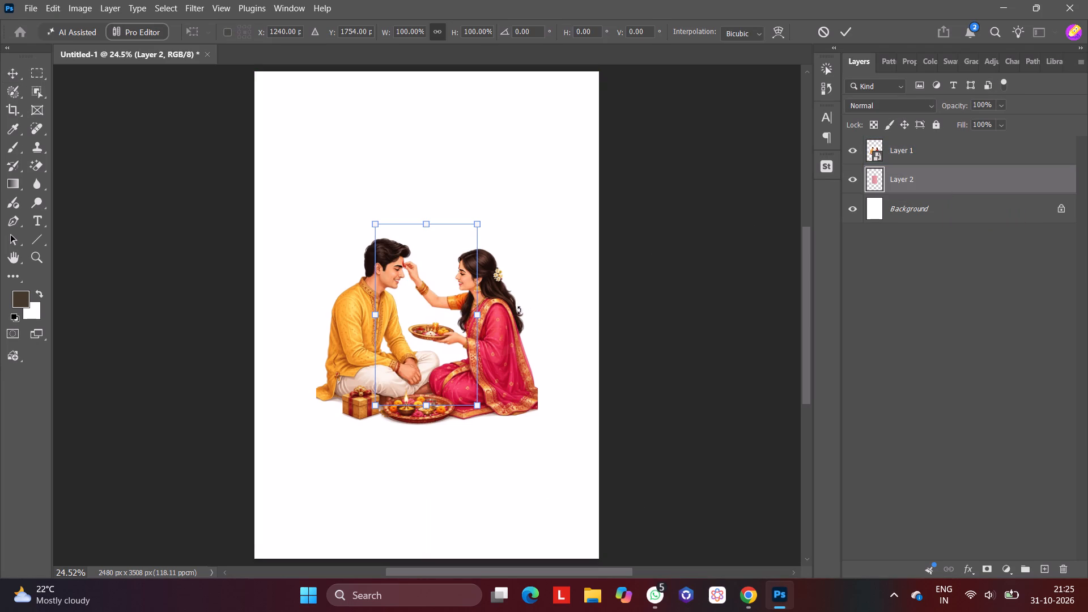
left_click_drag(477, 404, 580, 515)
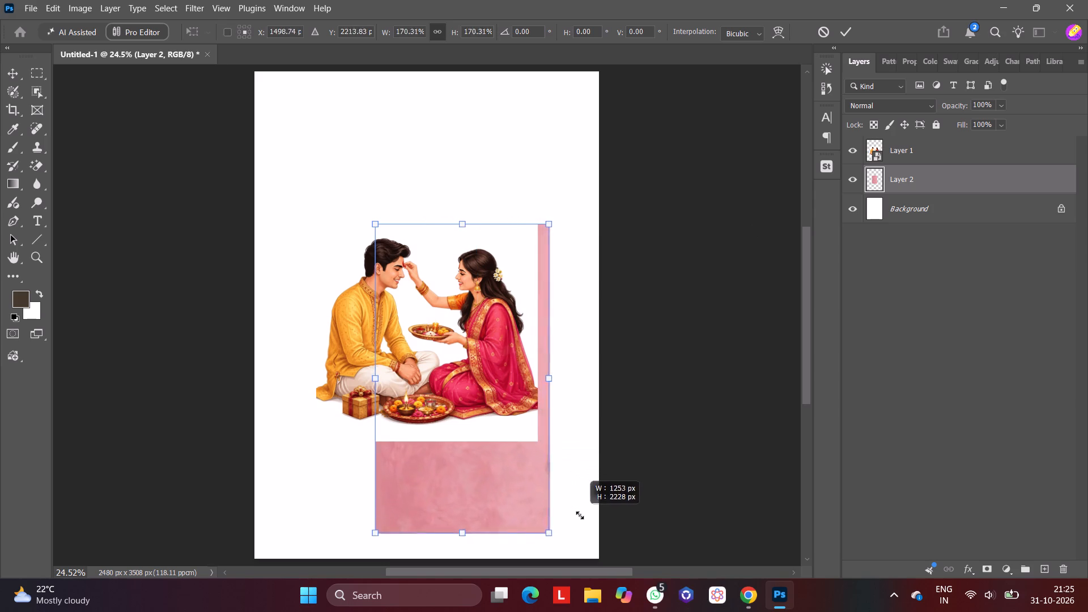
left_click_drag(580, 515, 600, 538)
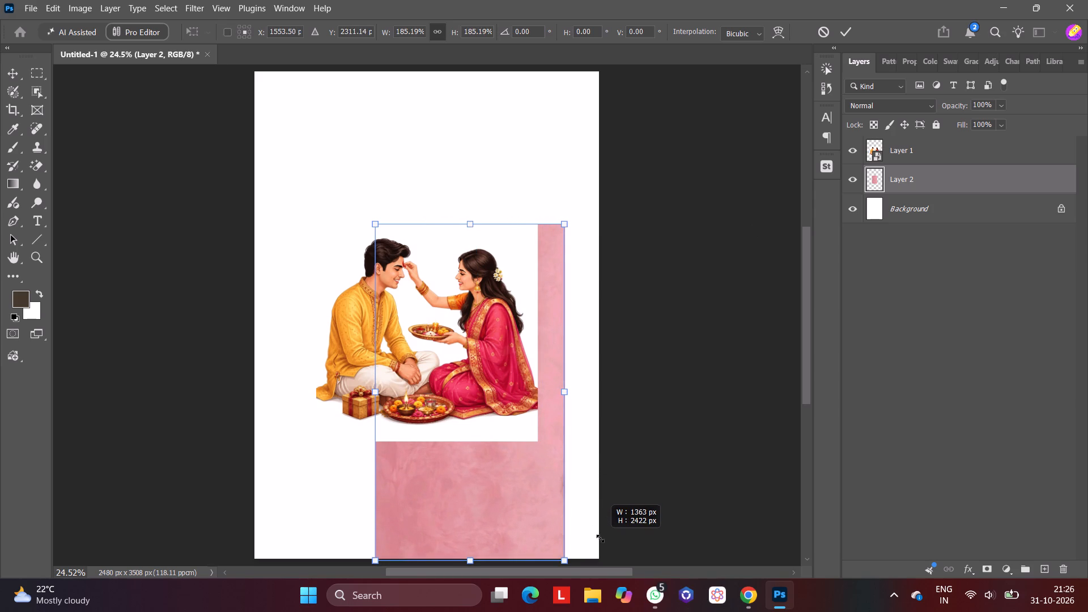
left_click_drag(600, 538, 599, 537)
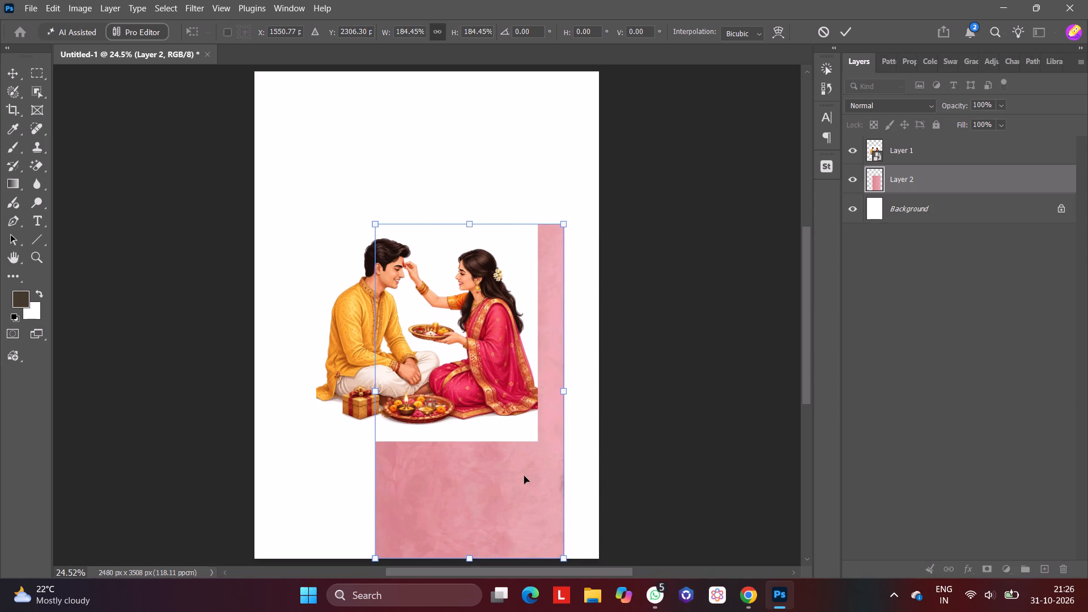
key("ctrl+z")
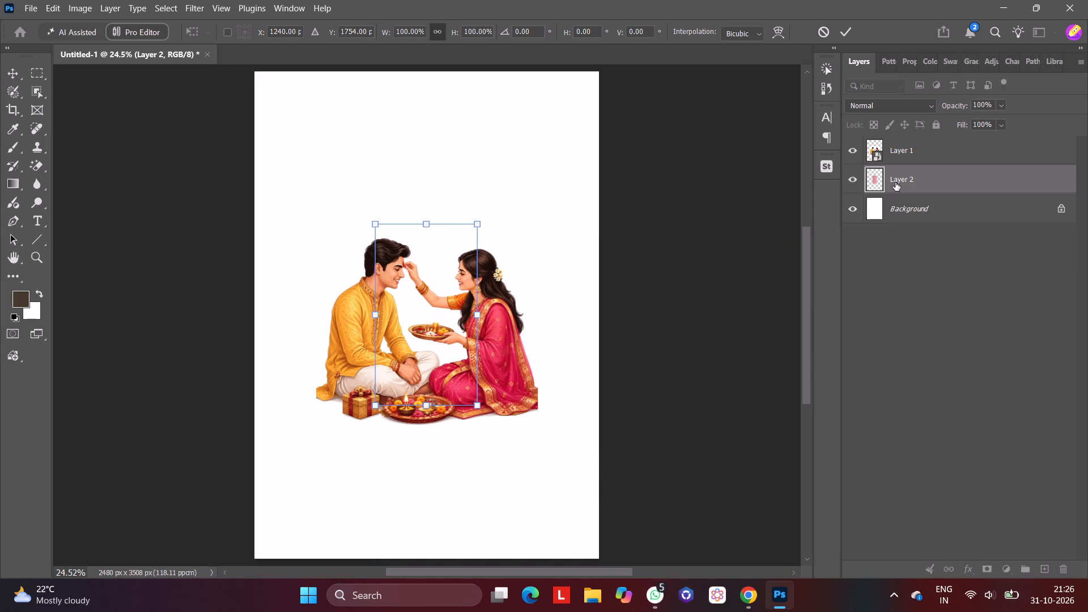
Convert the pink texture layer to a smart object.
left_click(898, 177)
right_click(898, 177)
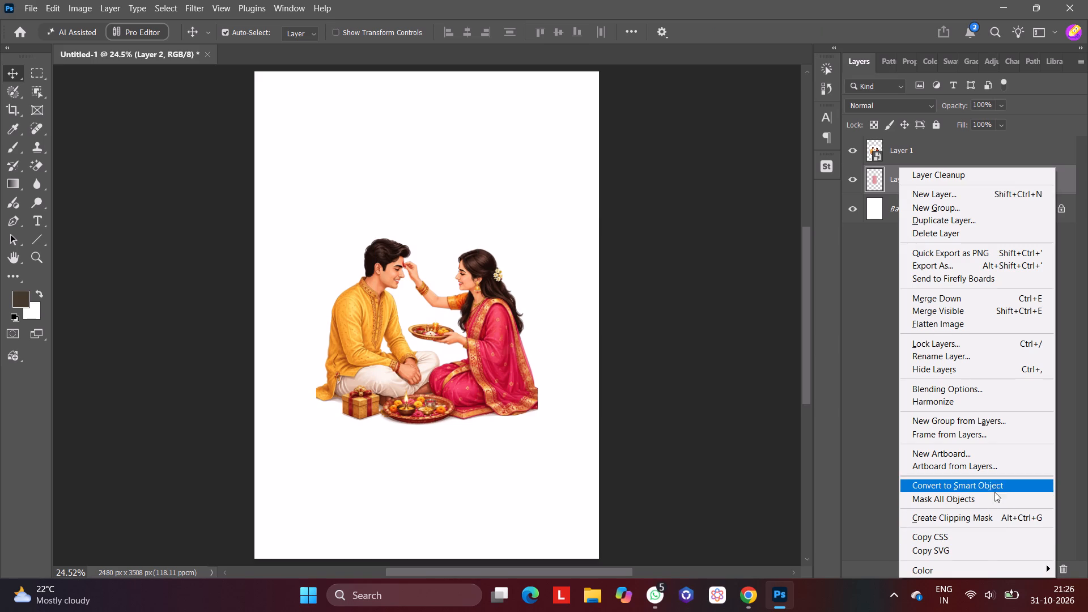
left_click(993, 485)
Scale the pink texture layer proportionally to about 359% so that it covers the whole canvas behind the illustration.
key("ctrl+t")
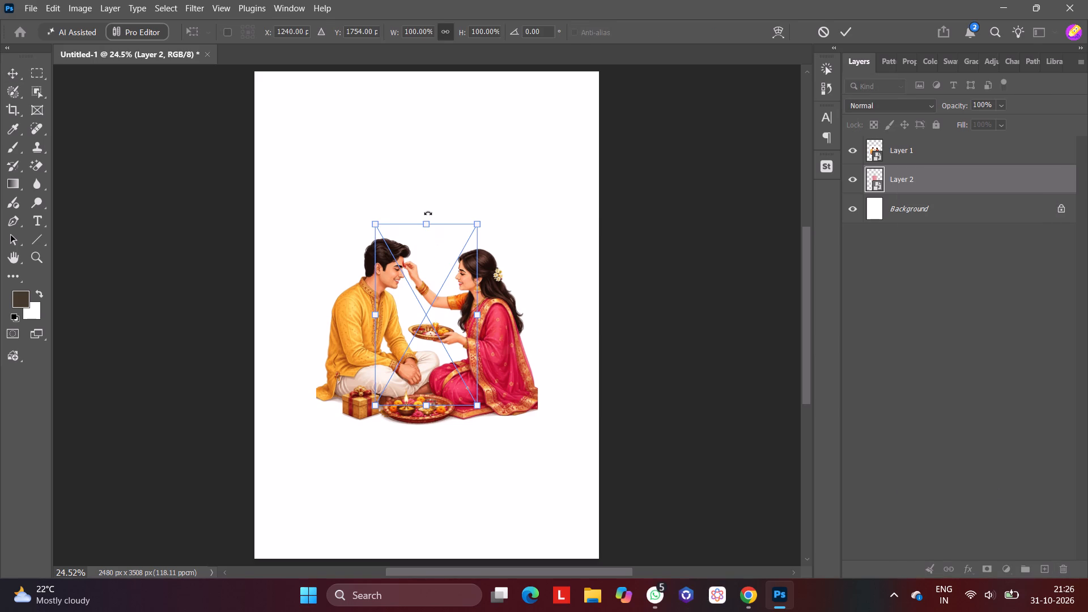
left_click_drag(426, 220, 445, 125)
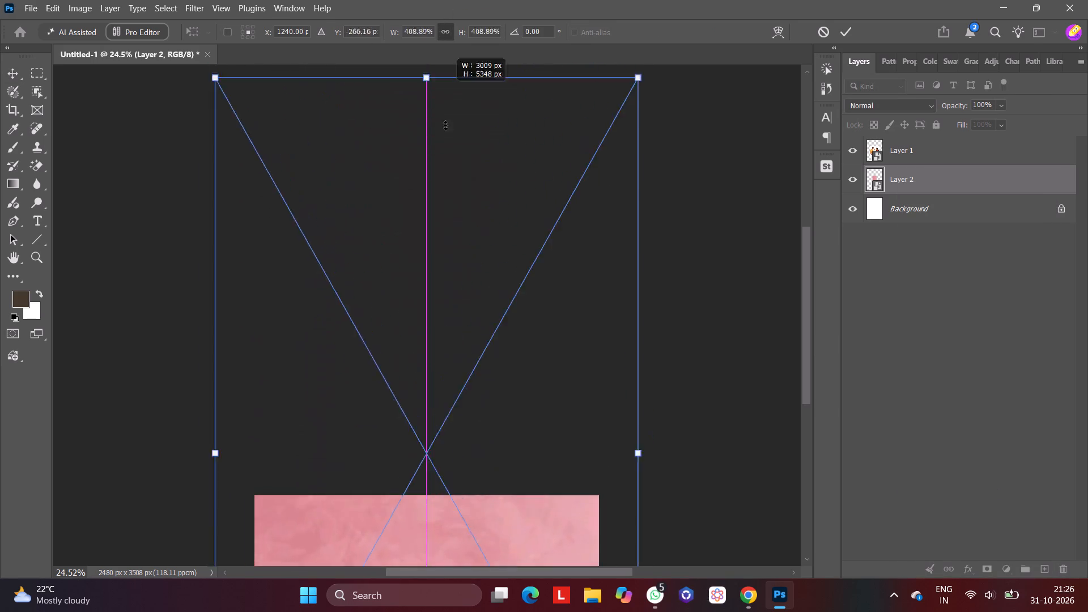
left_click_drag(445, 125, 434, 491)
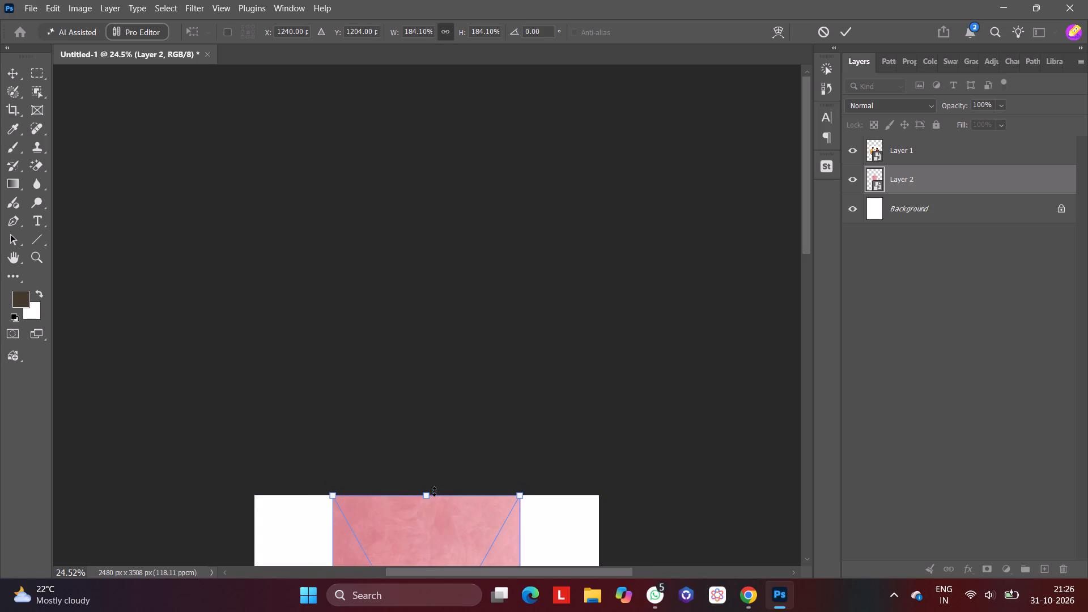
scroll(434, 491, "down", 5)
scroll(434, 491, "up", 2)
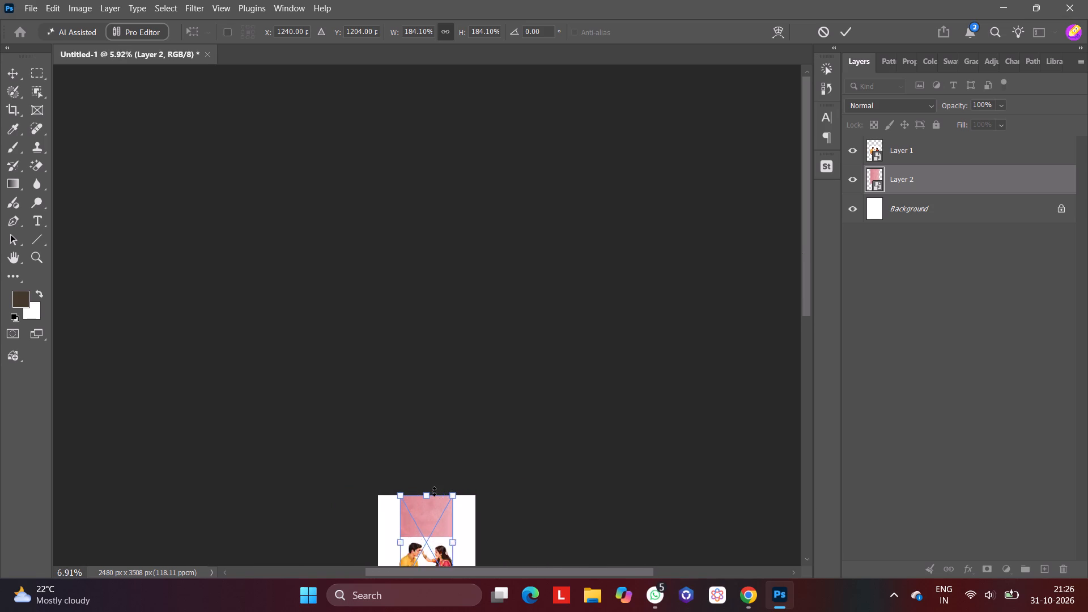
scroll(434, 491, "up", 1)
left_click_drag(807, 185, 808, 264)
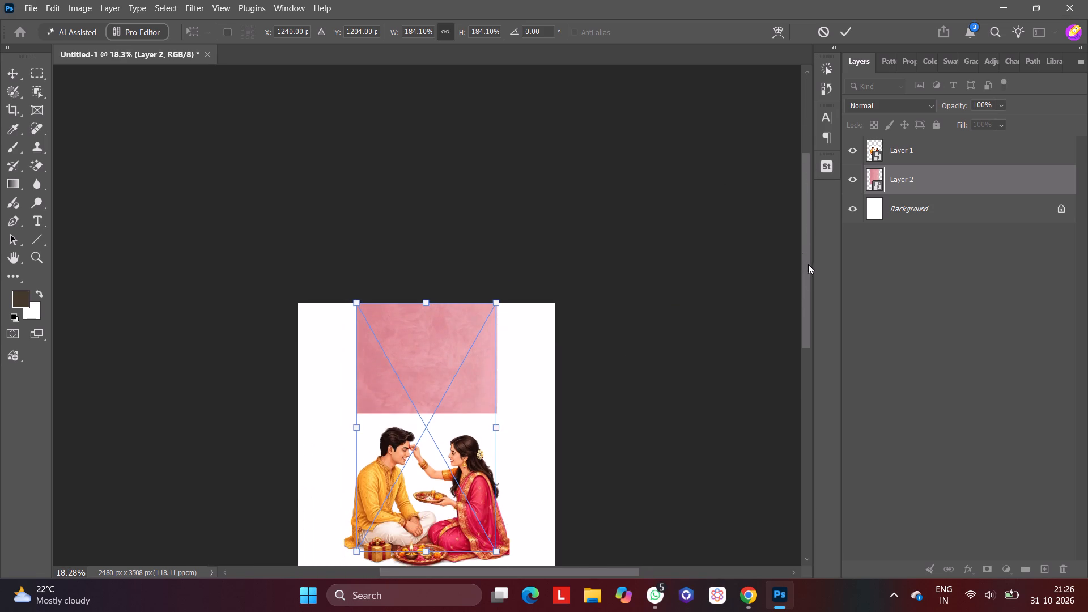
left_click_drag(808, 264, 805, 317)
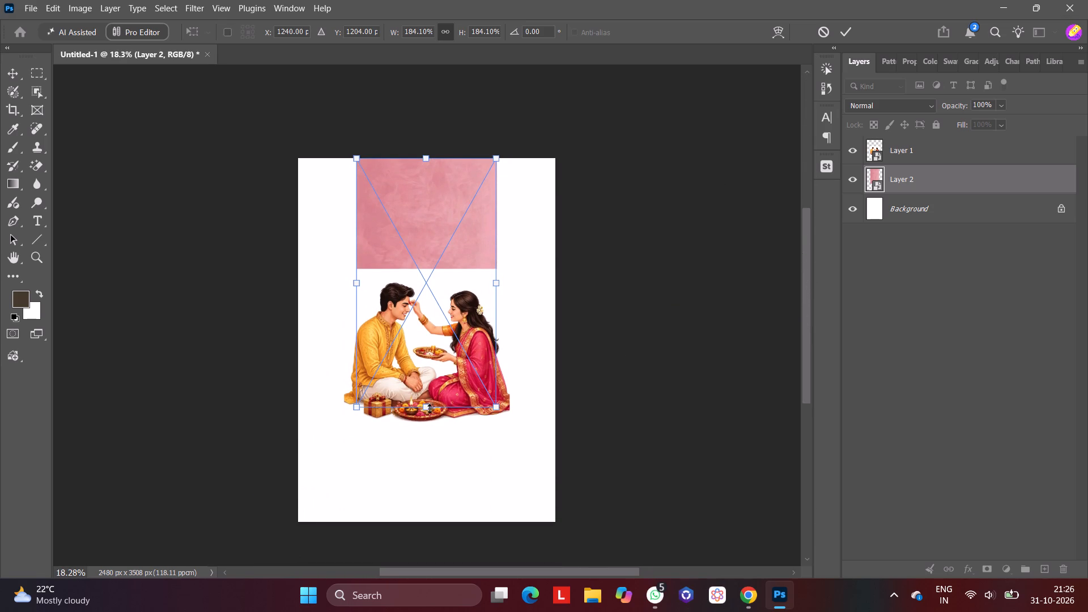
left_click_drag(428, 409, 439, 521)
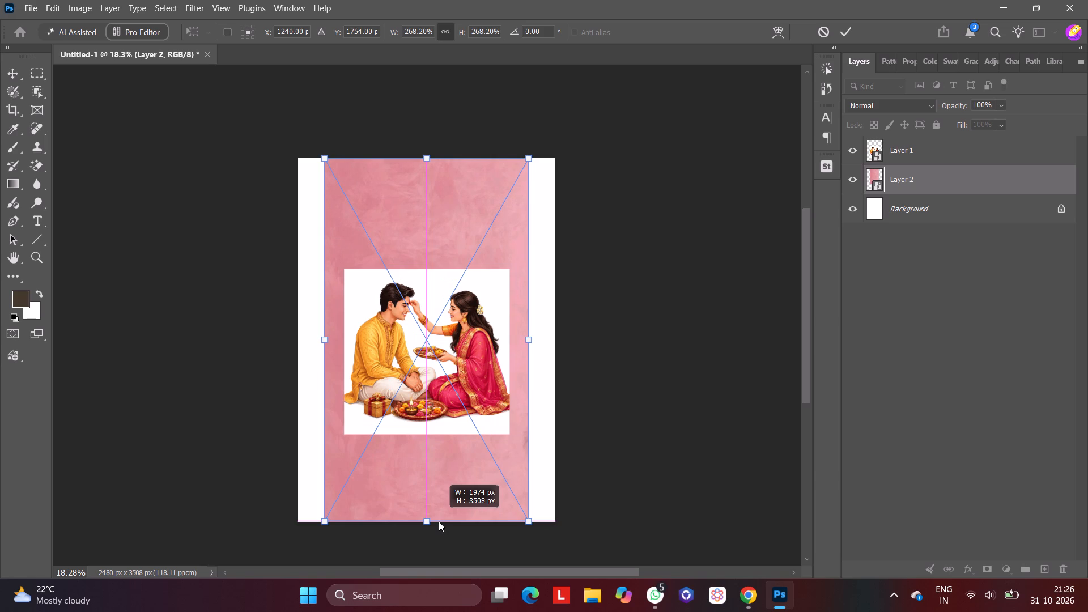
left_click_drag(439, 521, 439, 521)
left_click_drag(530, 340, 567, 339)
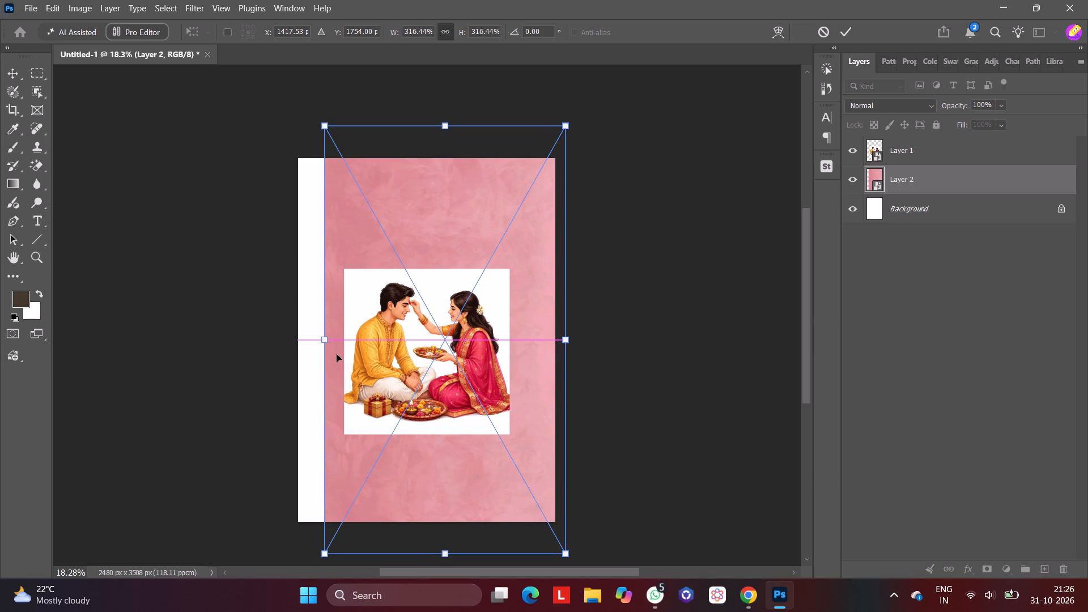
left_click_drag(326, 337, 296, 337)
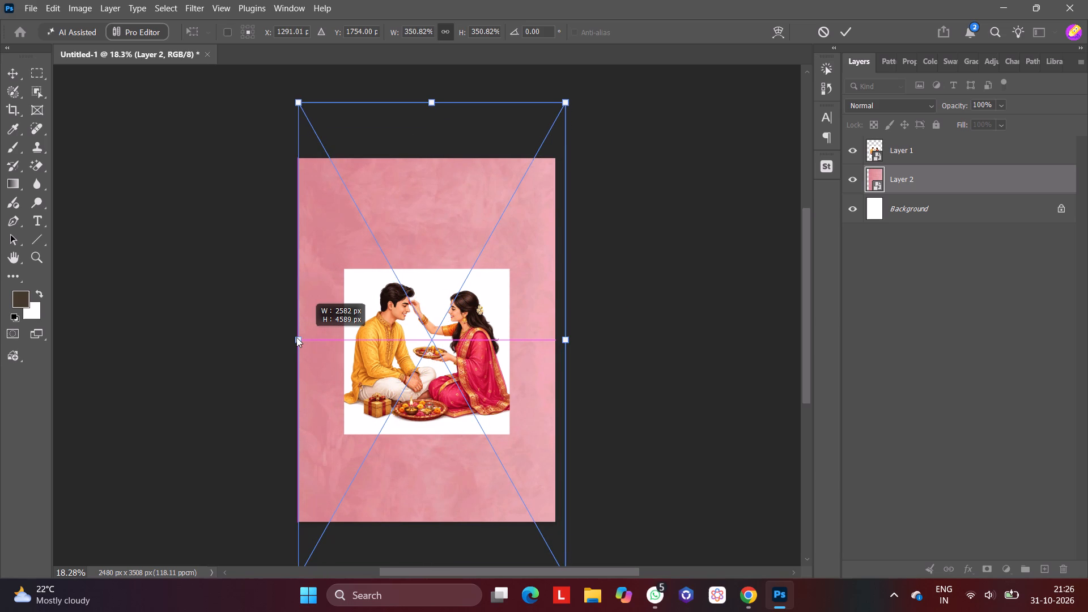
left_click_drag(296, 337, 293, 336)
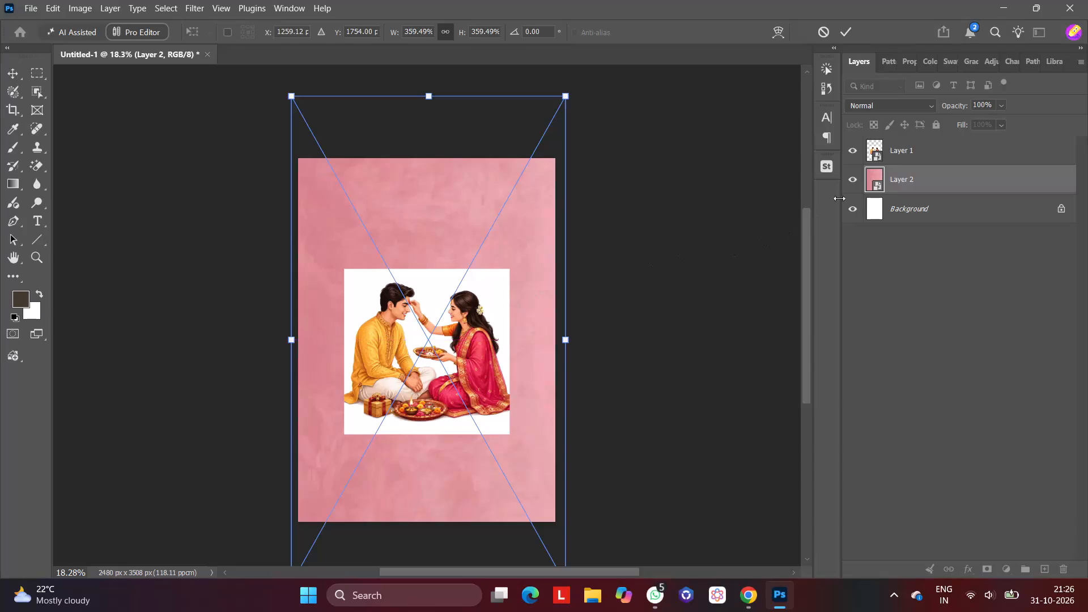
left_click(894, 184)
left_click(724, 351)
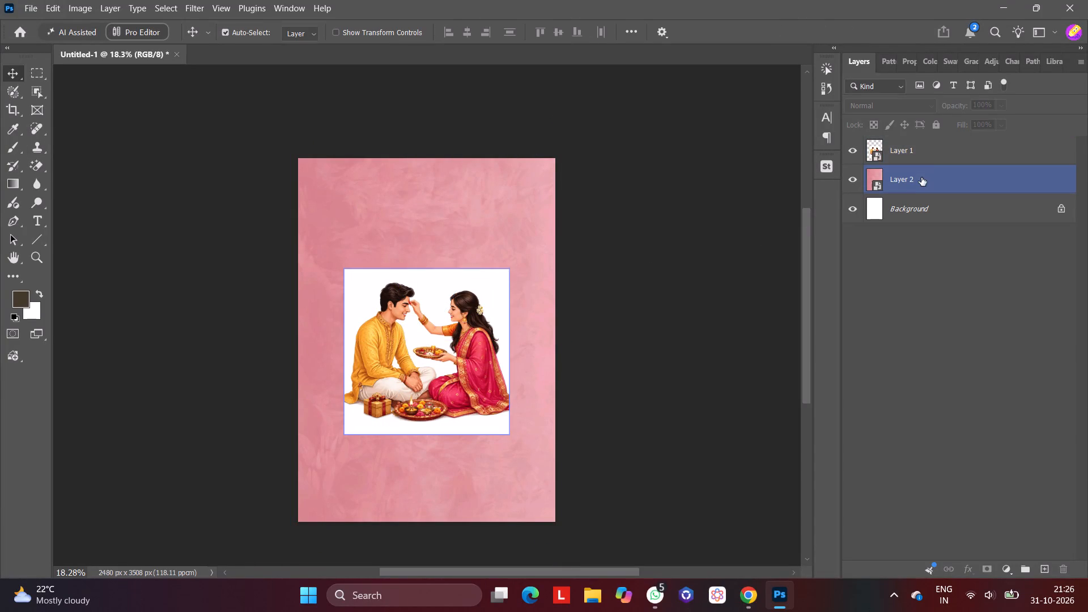
Rasterize the brother-and-sister illustration layer and erase its white background around, between and below the figures with the Magic Eraser.
left_click(918, 156)
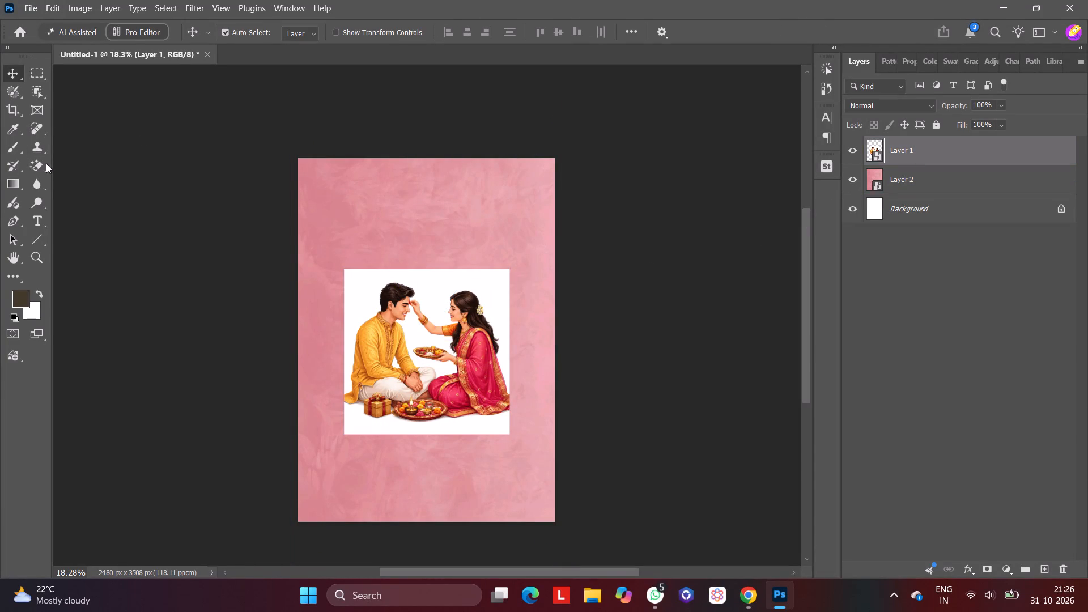
left_click(39, 167)
left_click(432, 288)
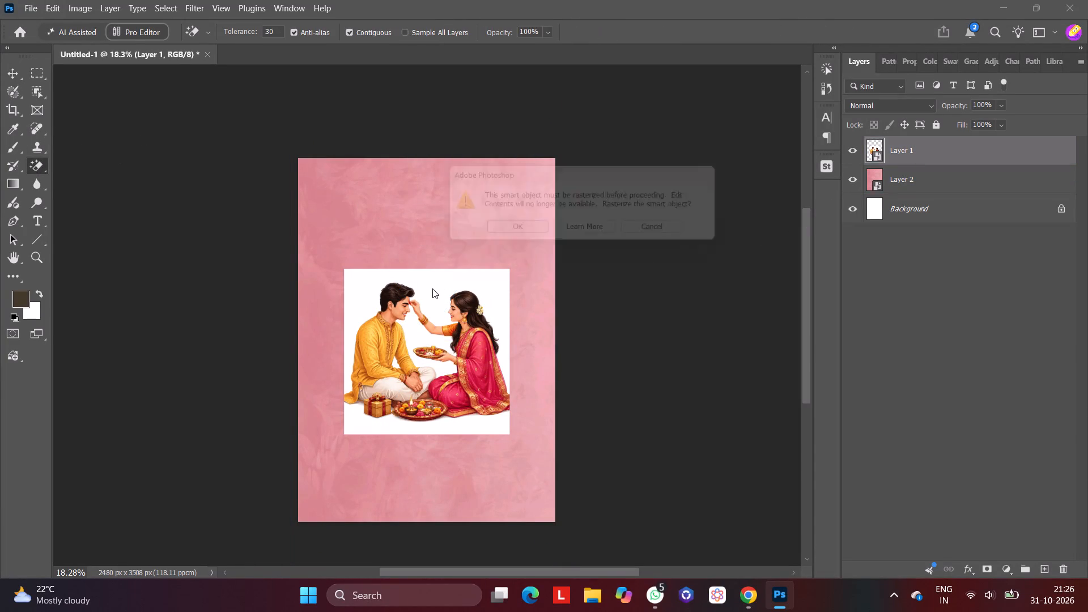
left_click(508, 232)
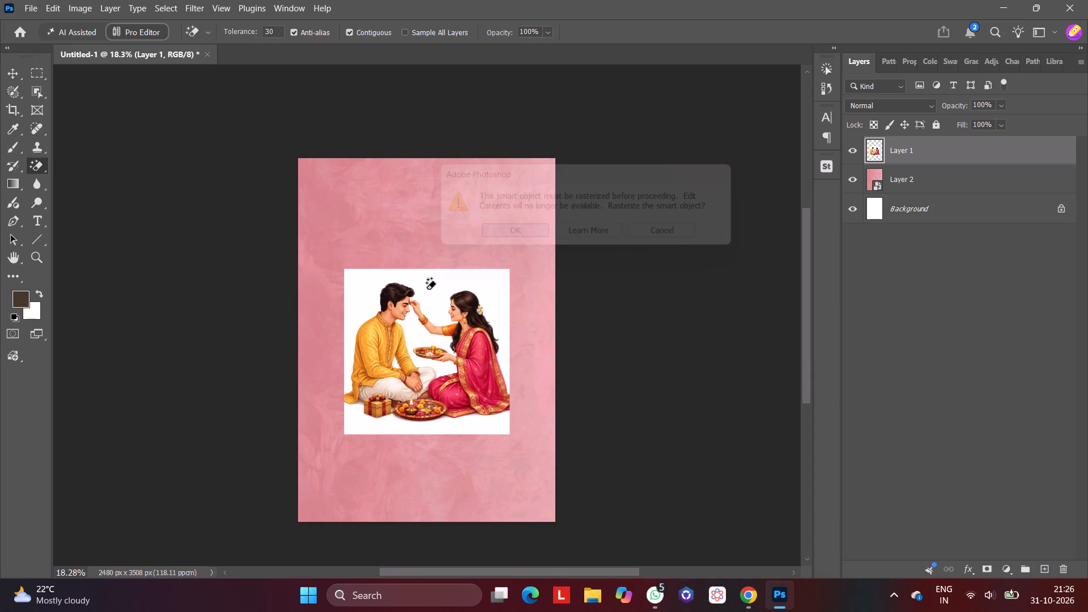
left_click(431, 286)
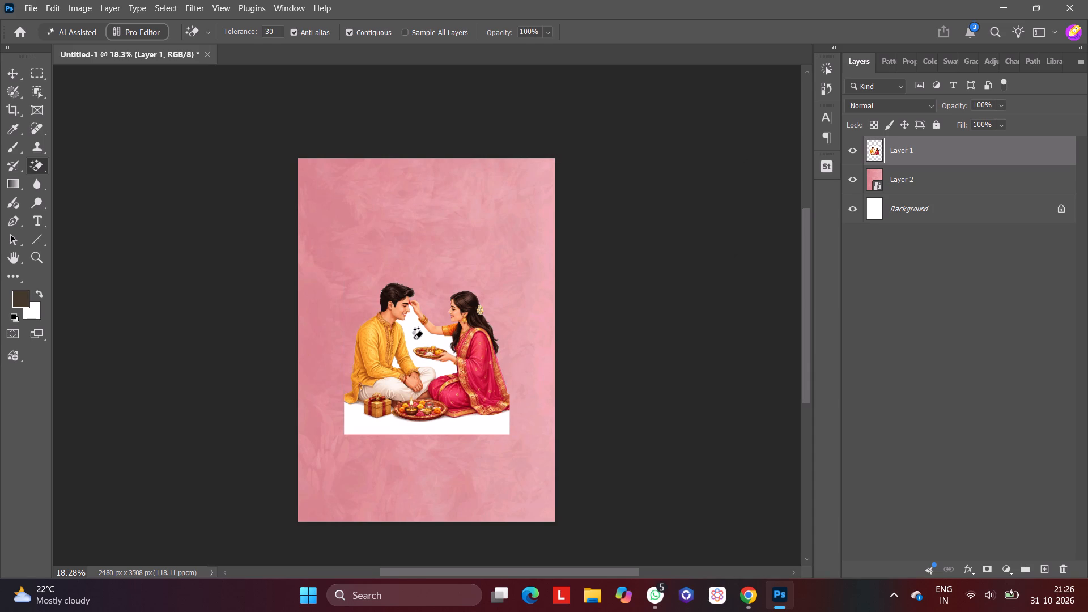
left_click(415, 337)
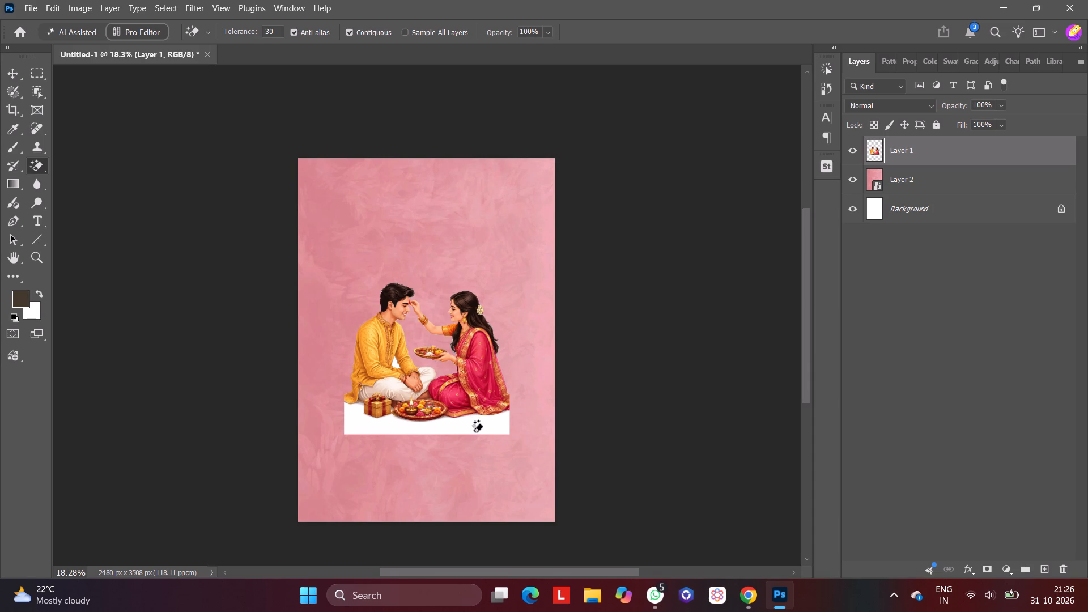
left_click(474, 423)
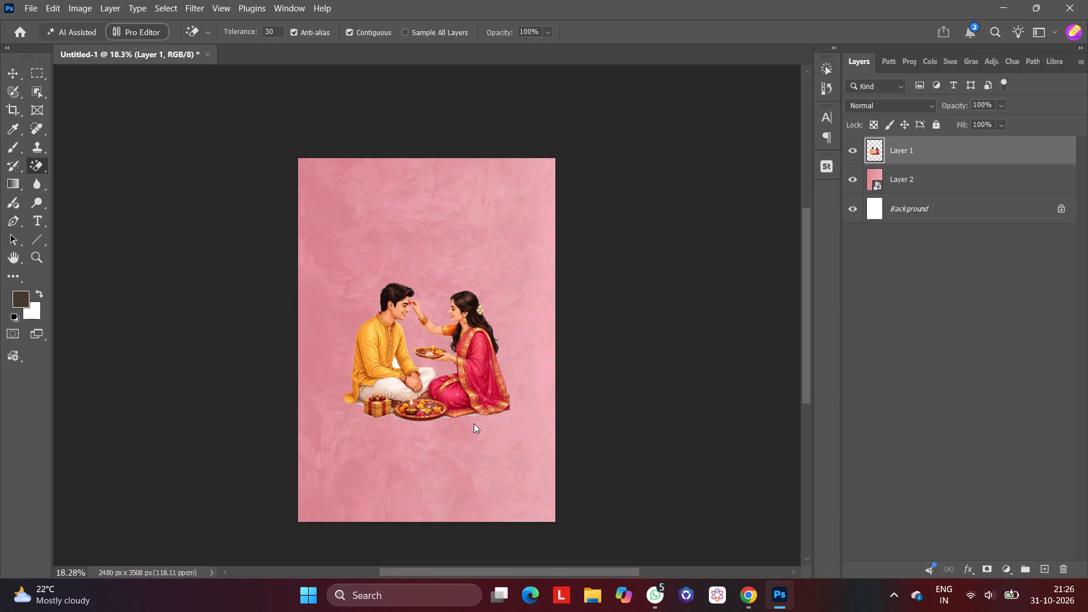
Erase the leftover light shadow patches beneath the brother's kurta, around the gift box and beside the puja thali.
key("ctrl+equal")
key("ctrl+equal")
key("ctrl+equal")
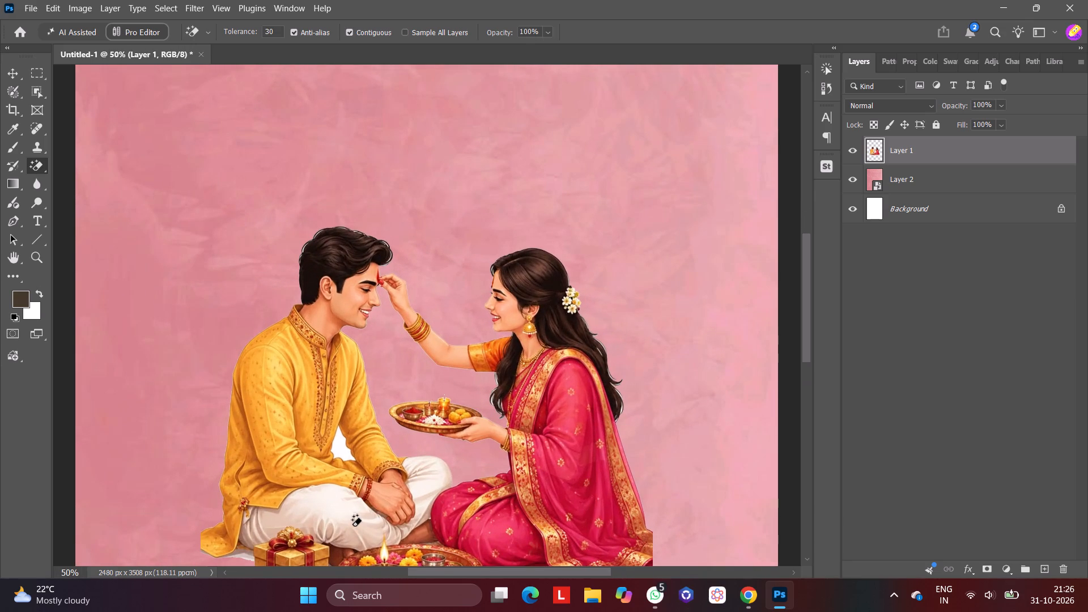
left_click_drag(803, 352, 816, 389)
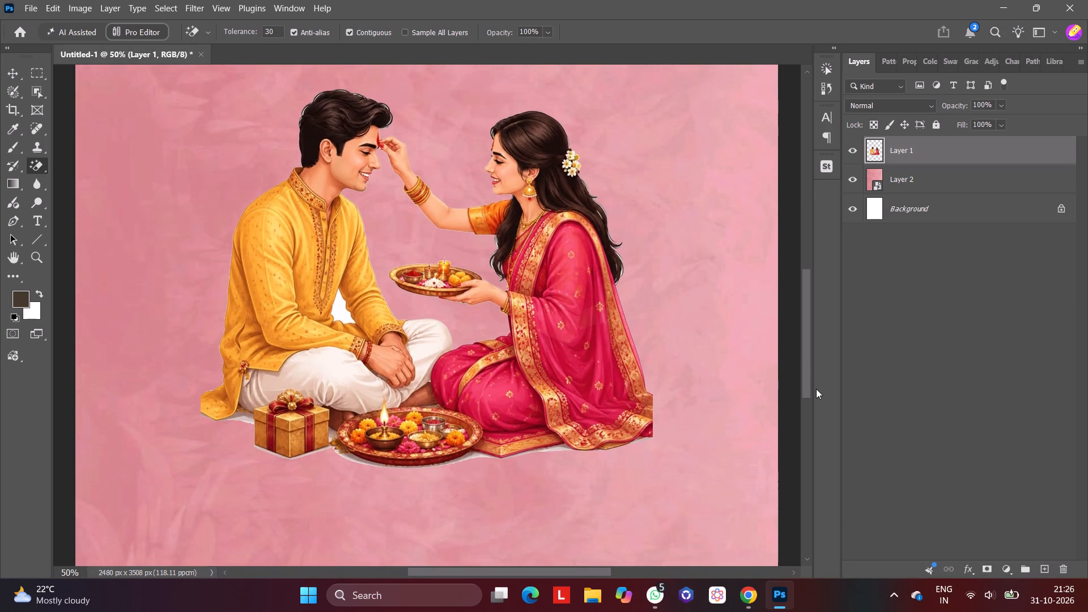
left_click_drag(816, 389, 816, 388)
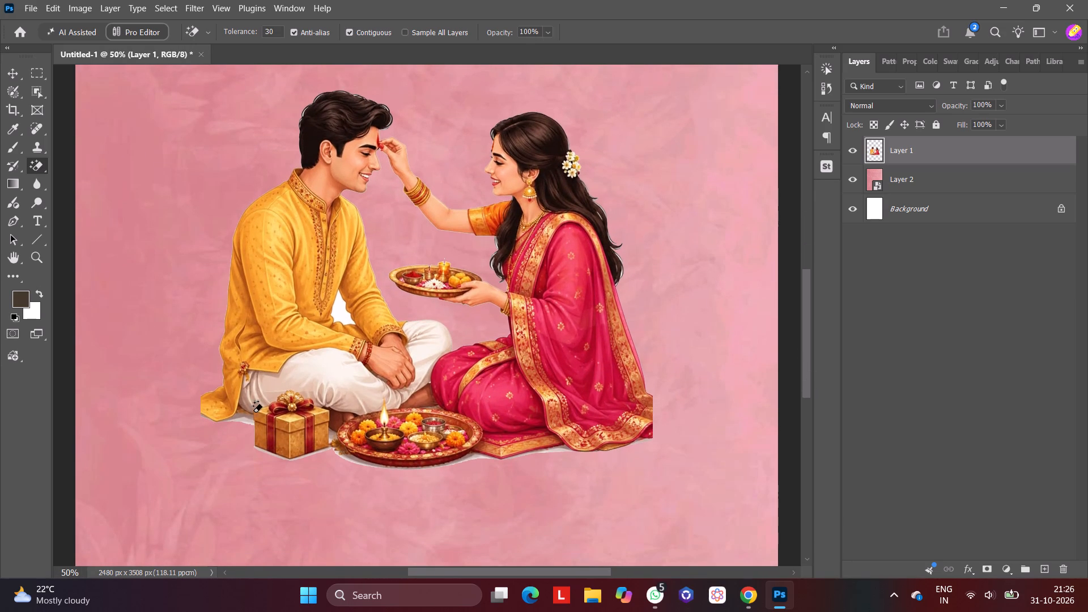
left_click(243, 419)
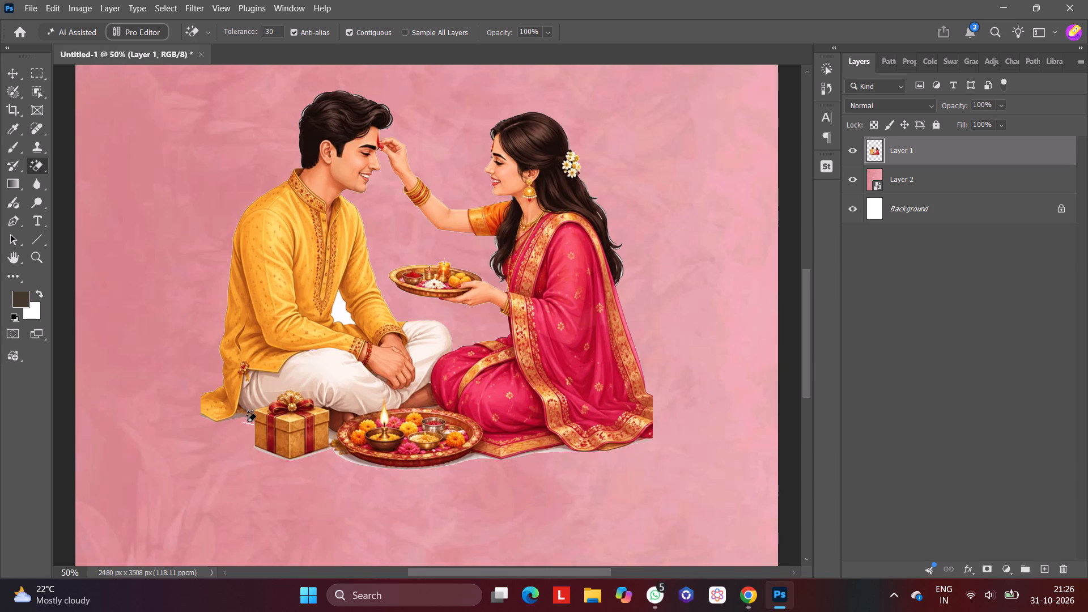
left_click(247, 423)
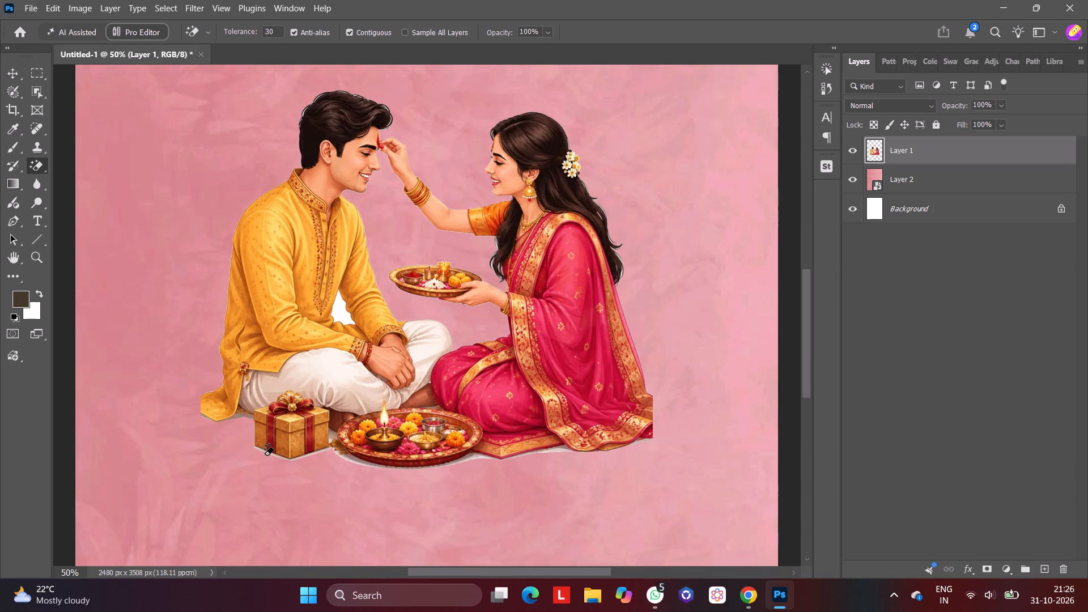
left_click(266, 452)
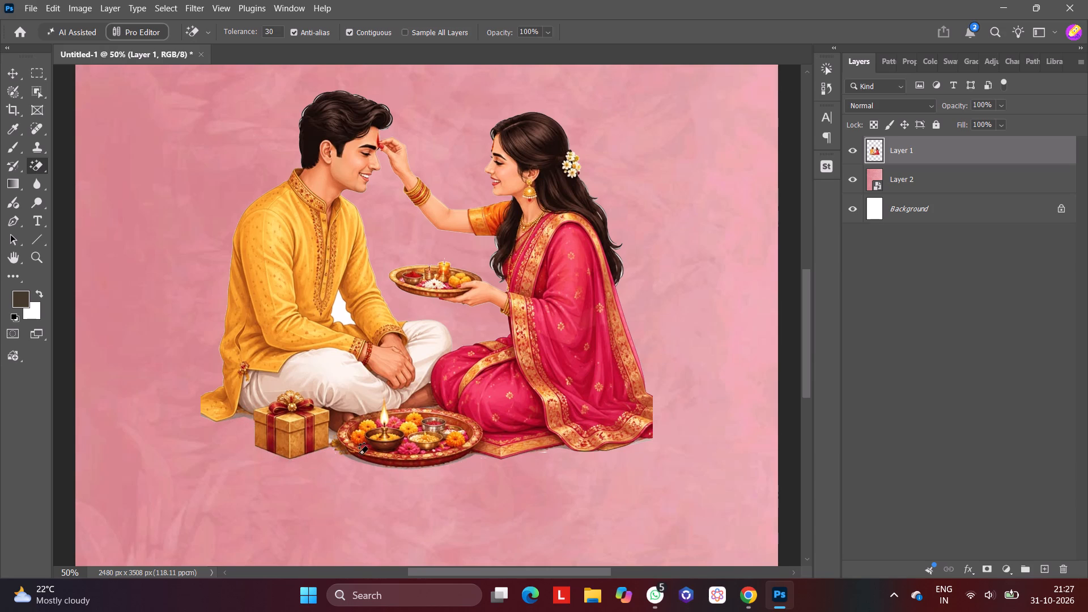
left_click(332, 452)
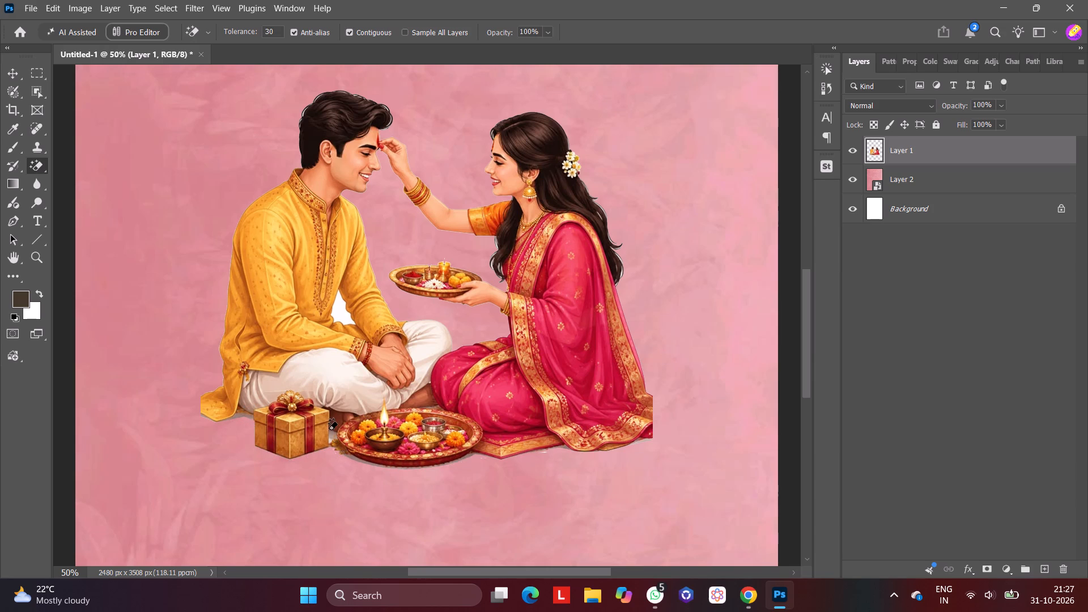
left_click(329, 435)
Erase the white gap enclosed between the brother's arm and torso.
key("ctrl+equal")
key("ctrl+equal")
key("ctrl+equal")
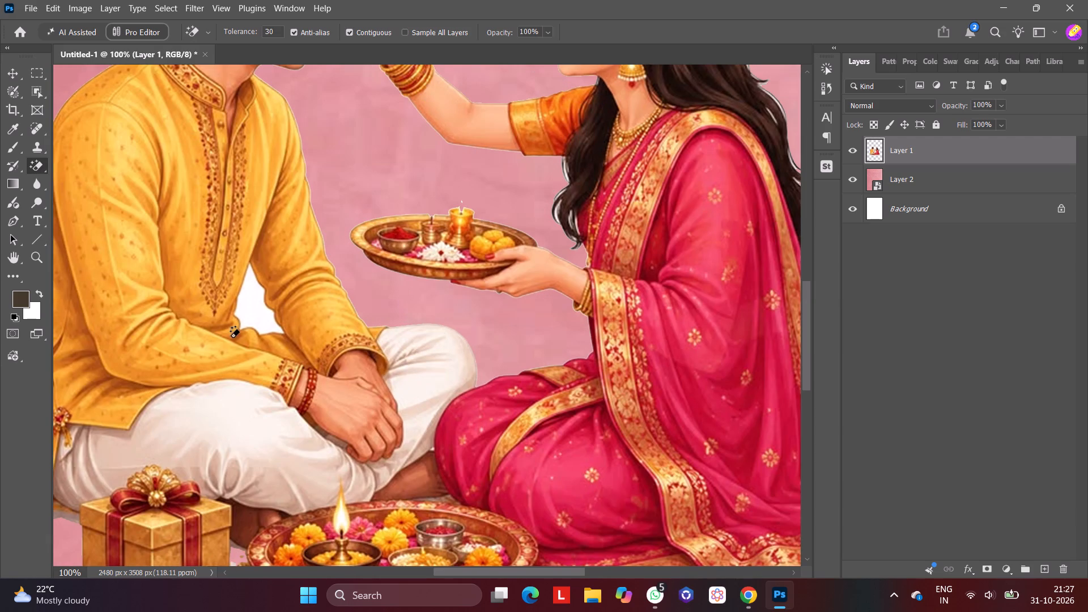
left_click(250, 302)
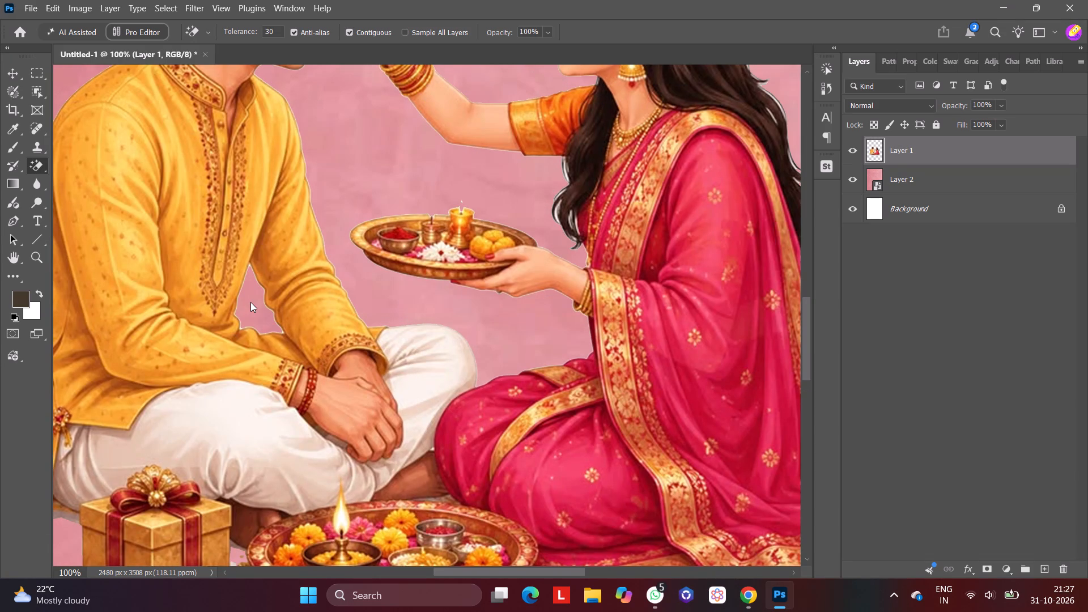
Erase the grey shadow remnants along the underside of the floor thali and beneath the front hem of the saree.
scroll(250, 302, "down", 2)
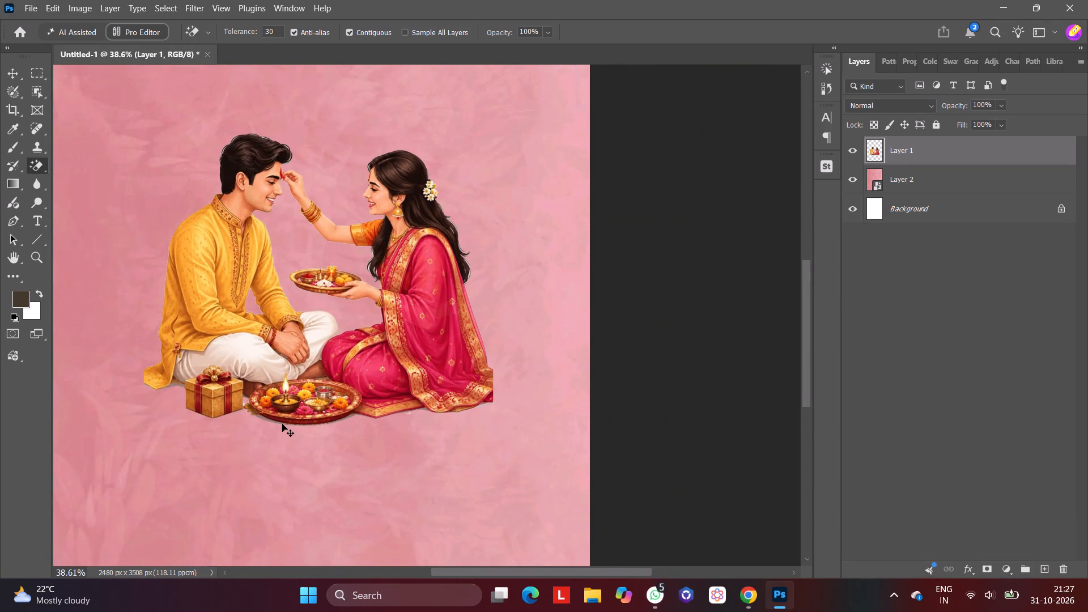
key("ctrl+equal")
key("ctrl+equal")
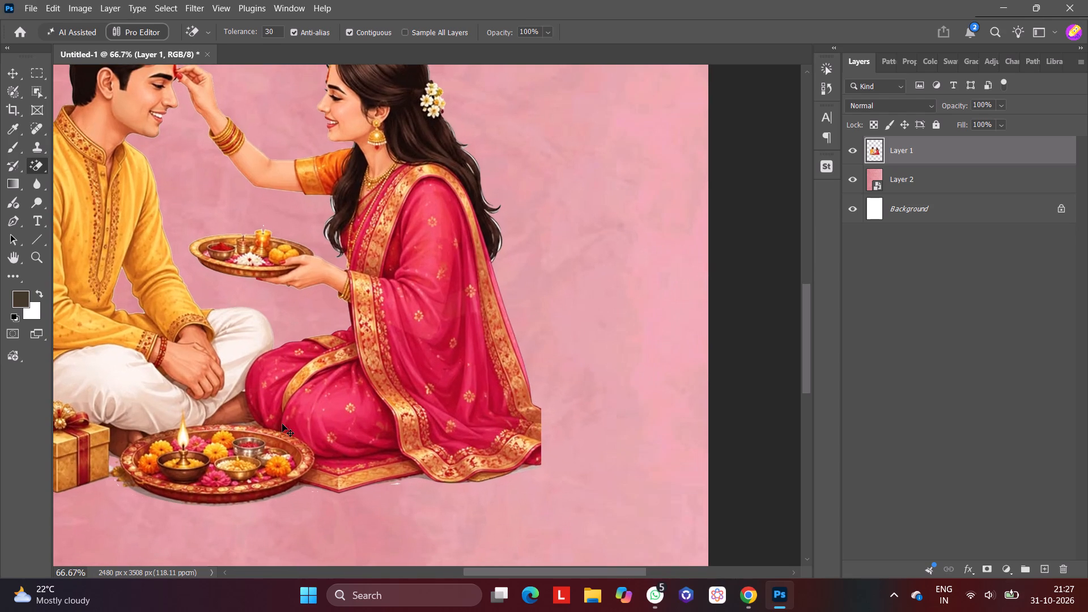
key("ctrl+equal")
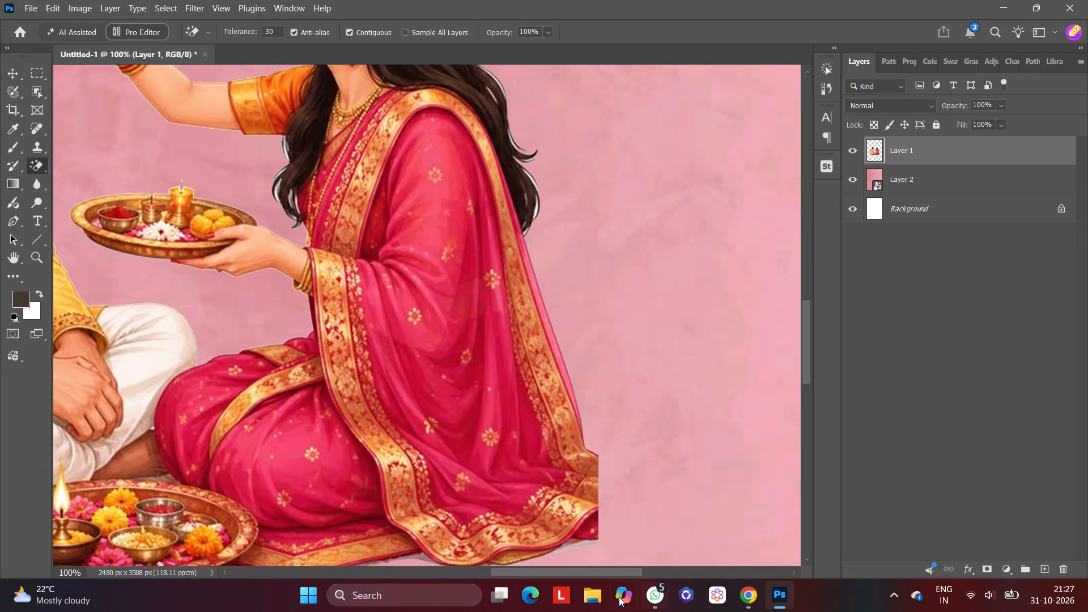
left_click_drag(590, 574, 538, 580)
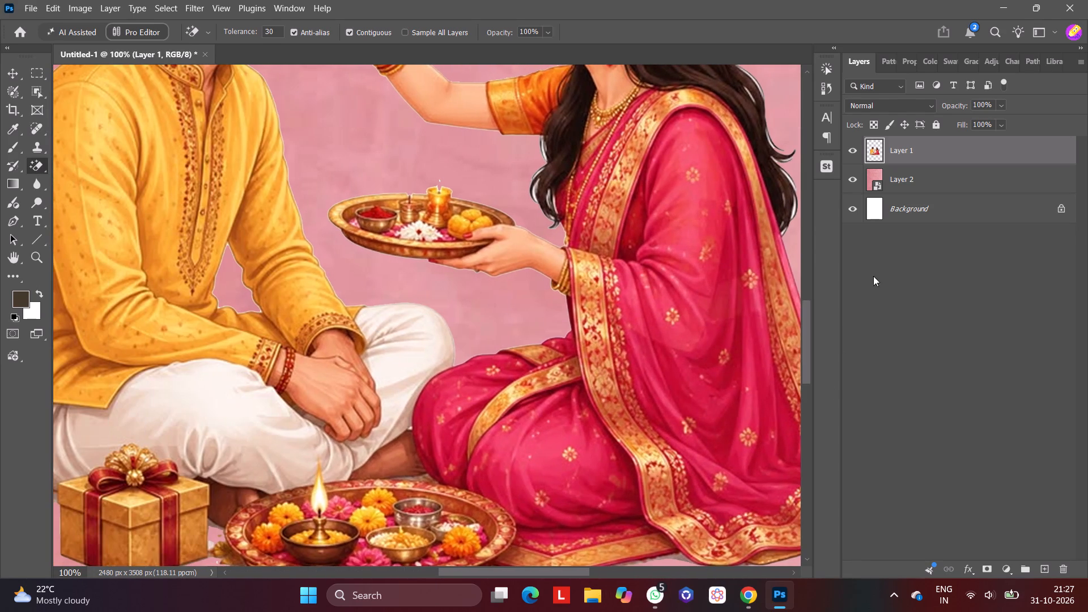
left_click_drag(807, 329, 808, 367)
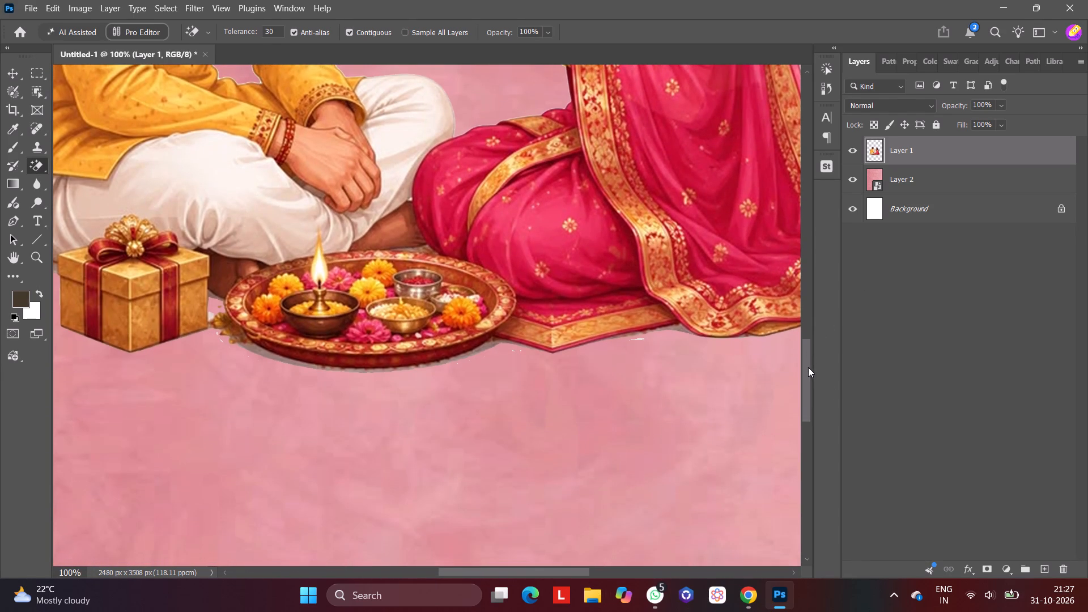
left_click(486, 351)
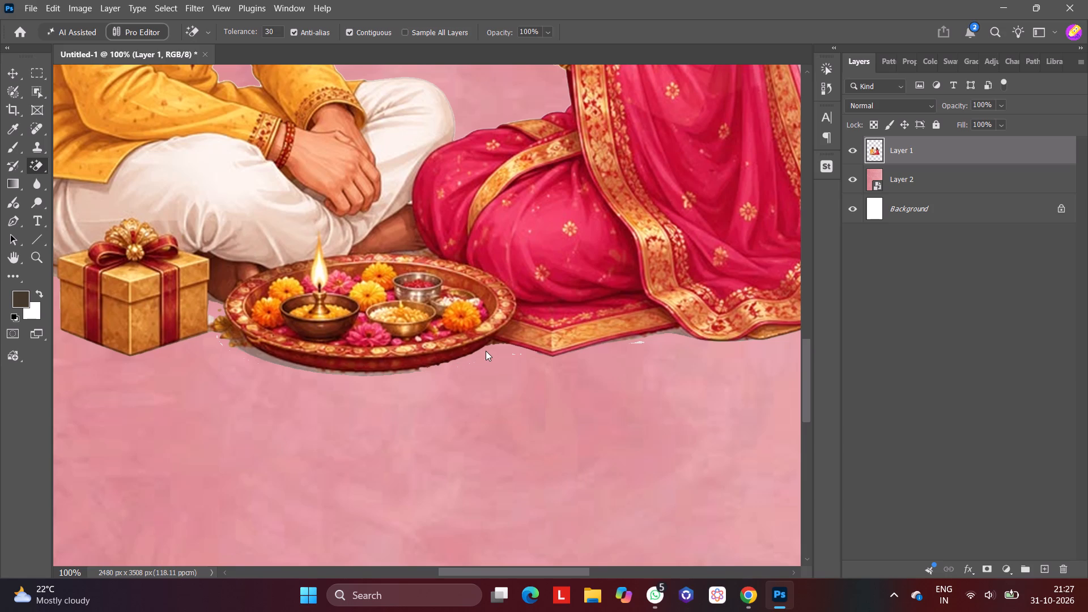
left_click(256, 354)
left_click(675, 329)
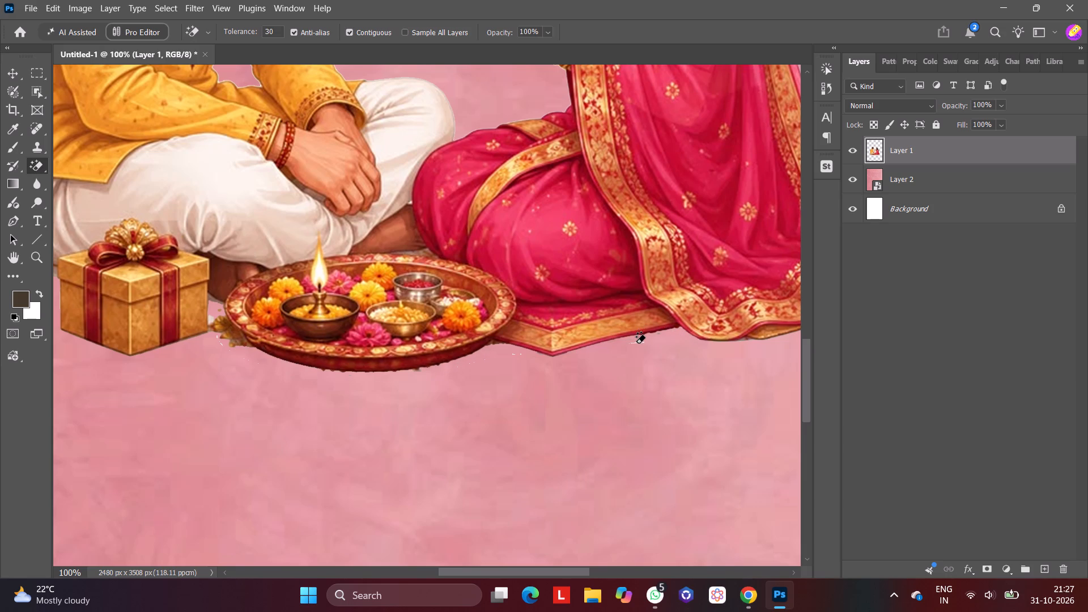
left_click(636, 342)
Erase the pale specks between the gift box and the floor thali.
left_click(210, 318)
left_click(218, 344)
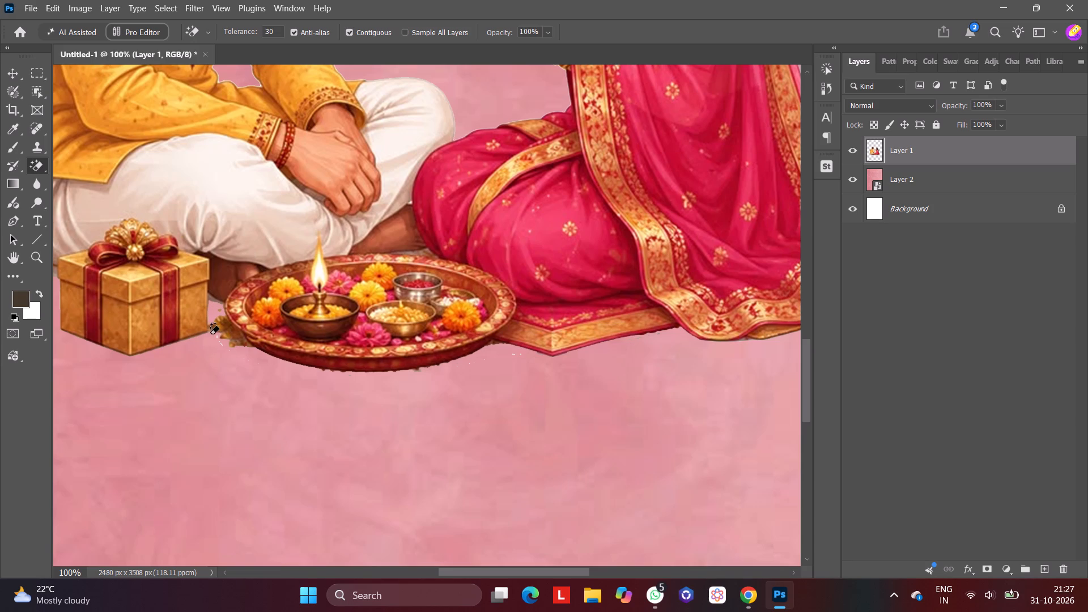
left_click(215, 335)
left_click_drag(215, 335, 290, 380)
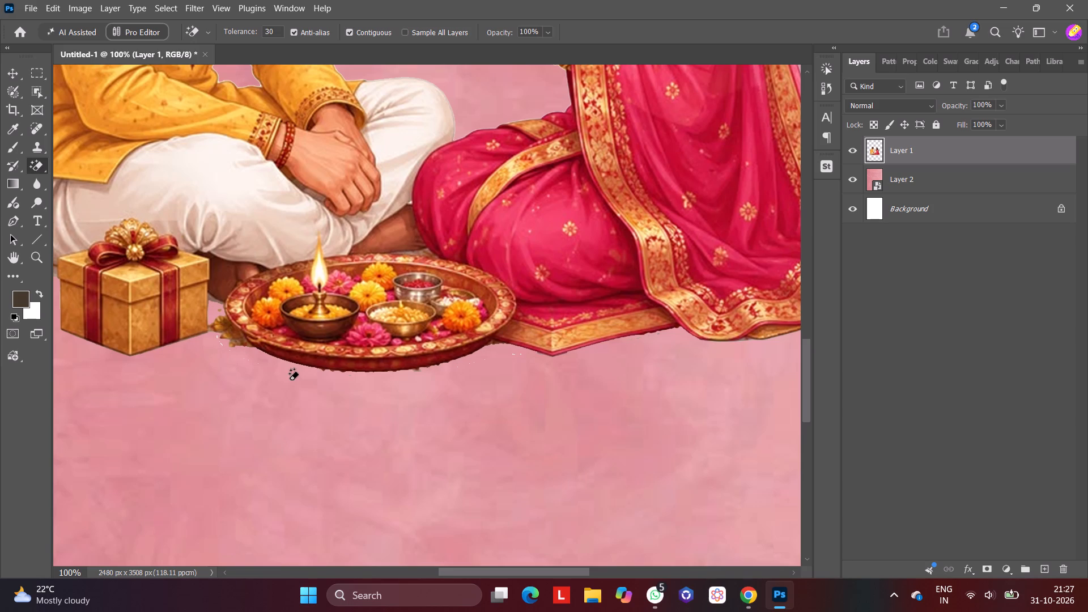
left_click(290, 380)
Erase the light shadow remnant beneath the outer trailing end of the saree.
left_click(653, 575)
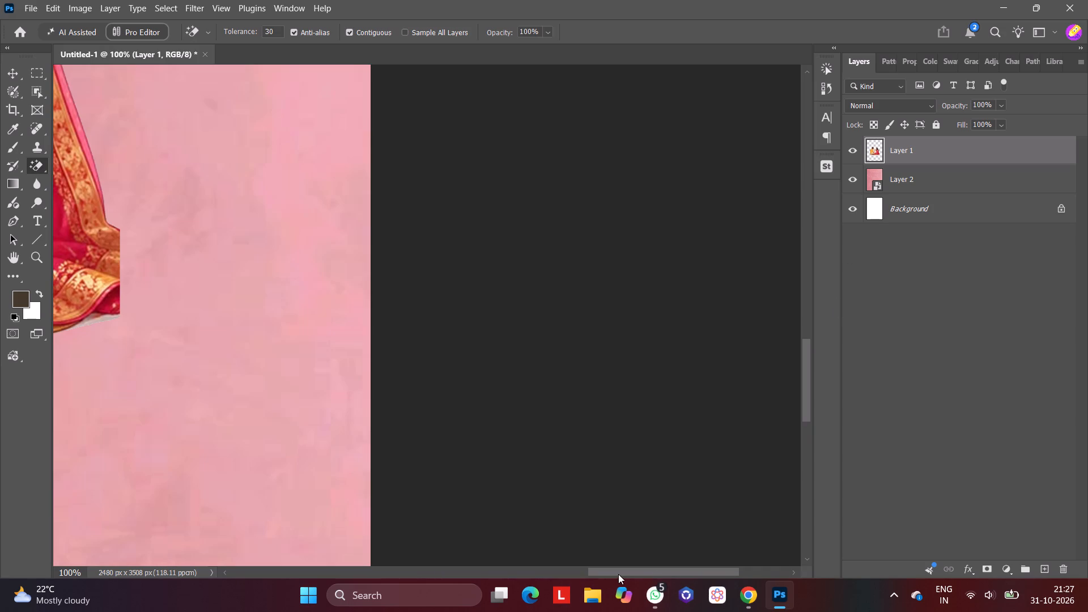
left_click_drag(618, 573, 523, 576)
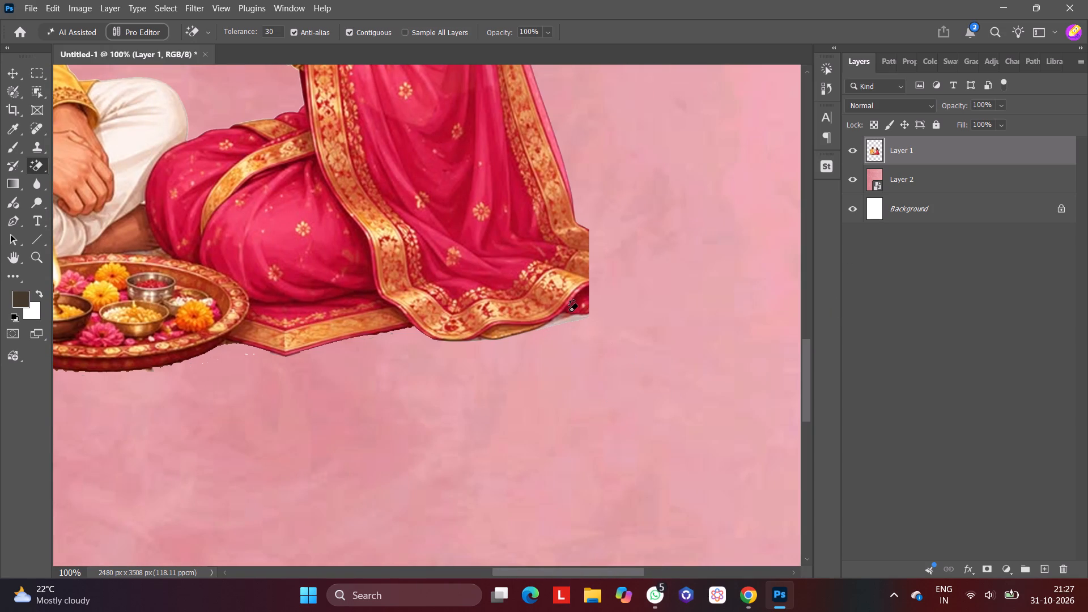
left_click(565, 320)
Erase the grey shadow remnants beneath the trailing hem of the brother's yellow kurta beside the gift box.
left_click_drag(525, 577, 516, 577)
left_click_drag(516, 577, 517, 575)
left_click_drag(517, 575, 397, 566)
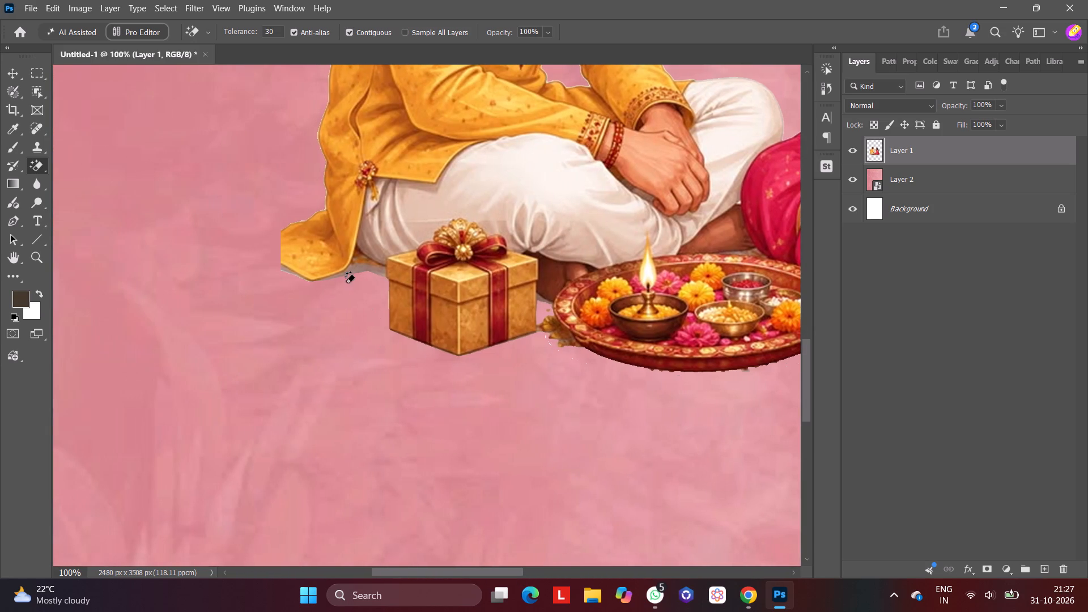
left_click(358, 269)
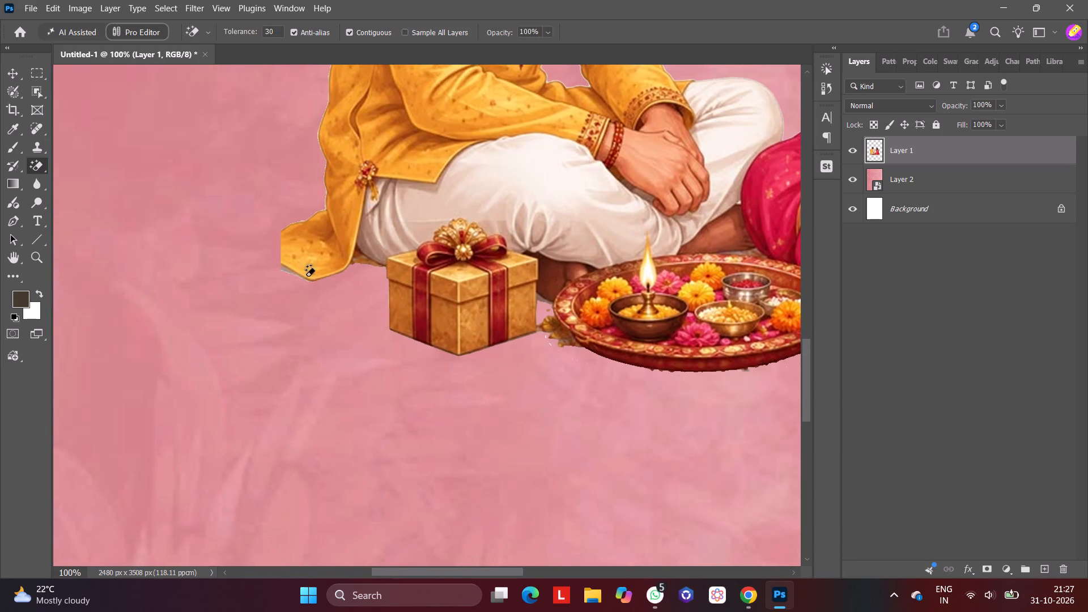
left_click(282, 270)
left_click(281, 267)
left_click(304, 279)
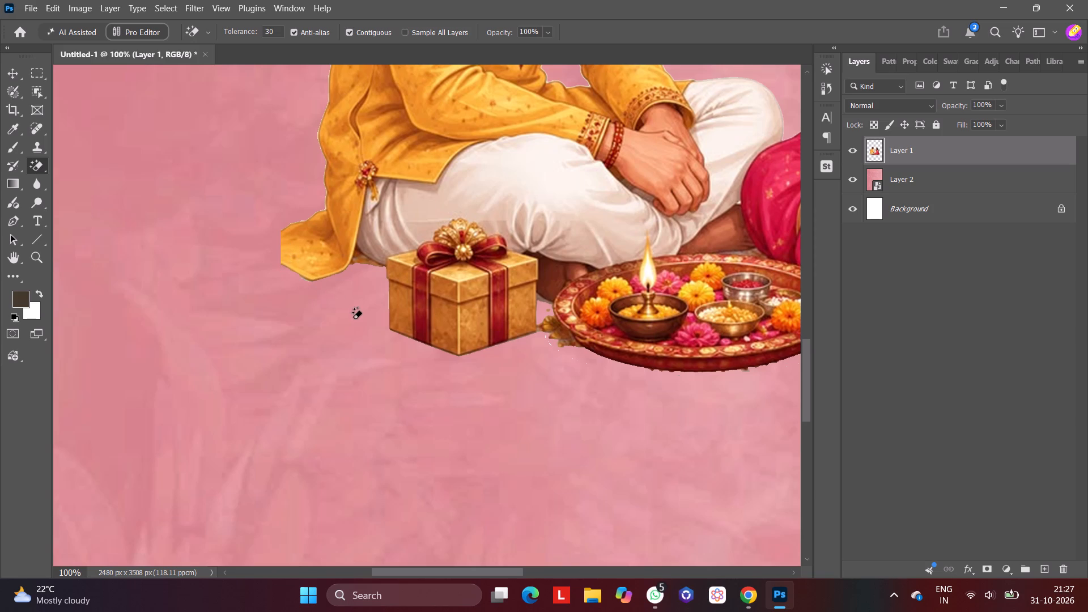
key("ctrl+0")
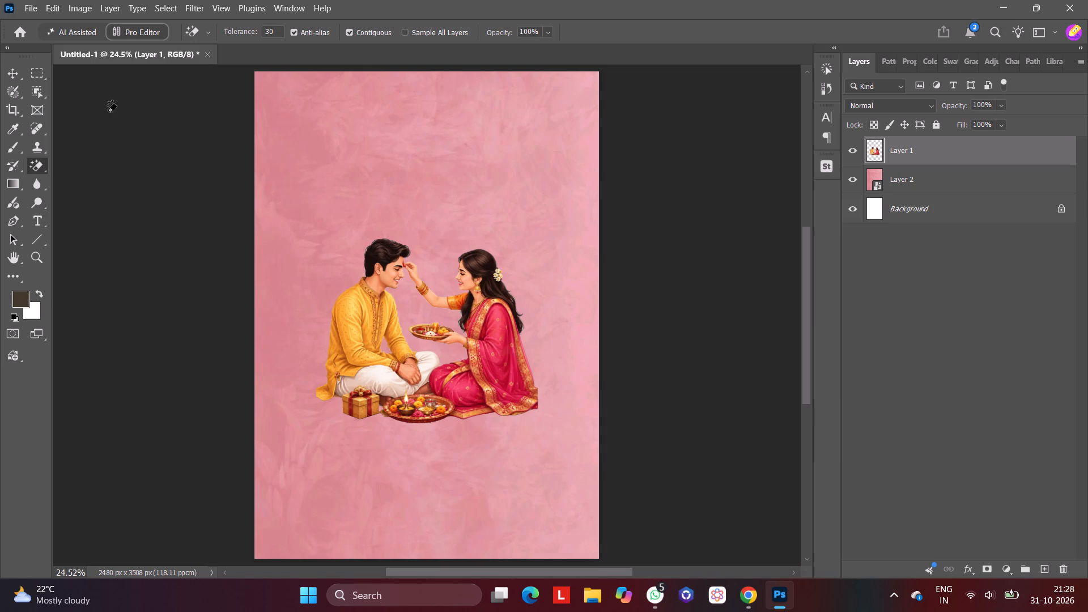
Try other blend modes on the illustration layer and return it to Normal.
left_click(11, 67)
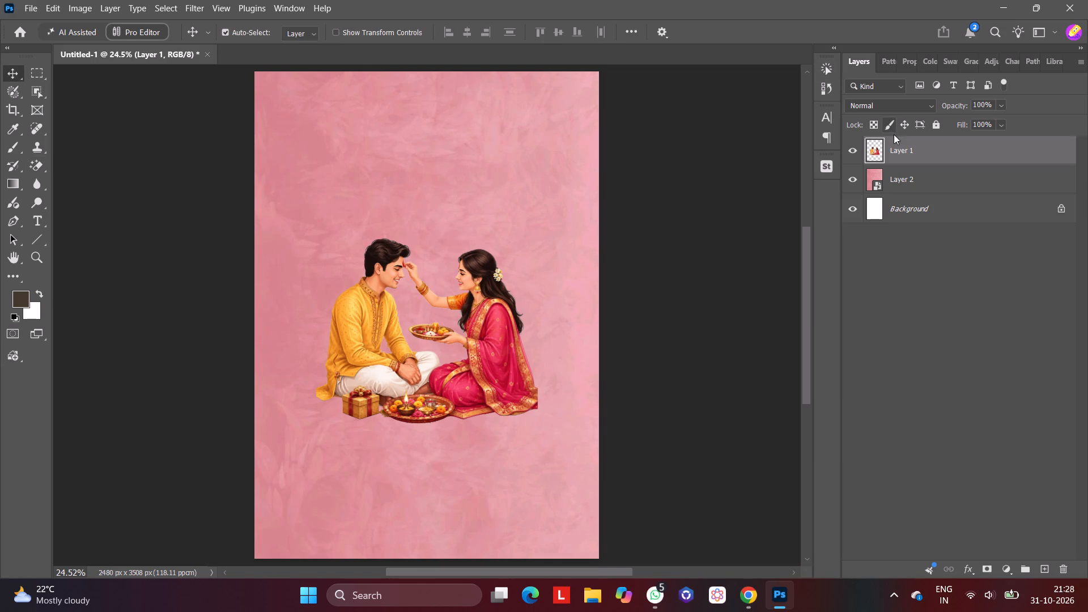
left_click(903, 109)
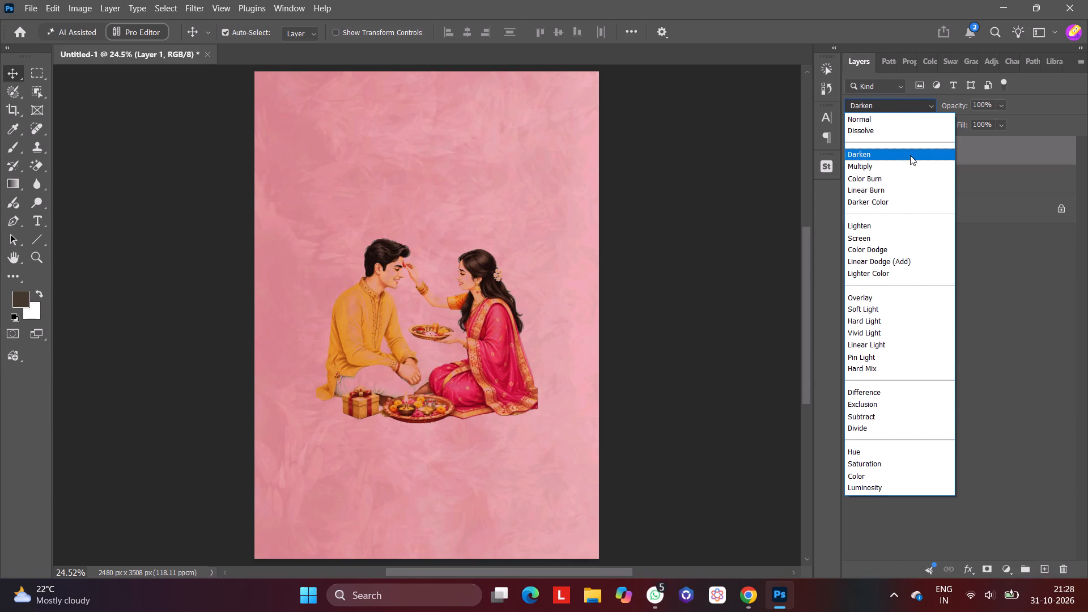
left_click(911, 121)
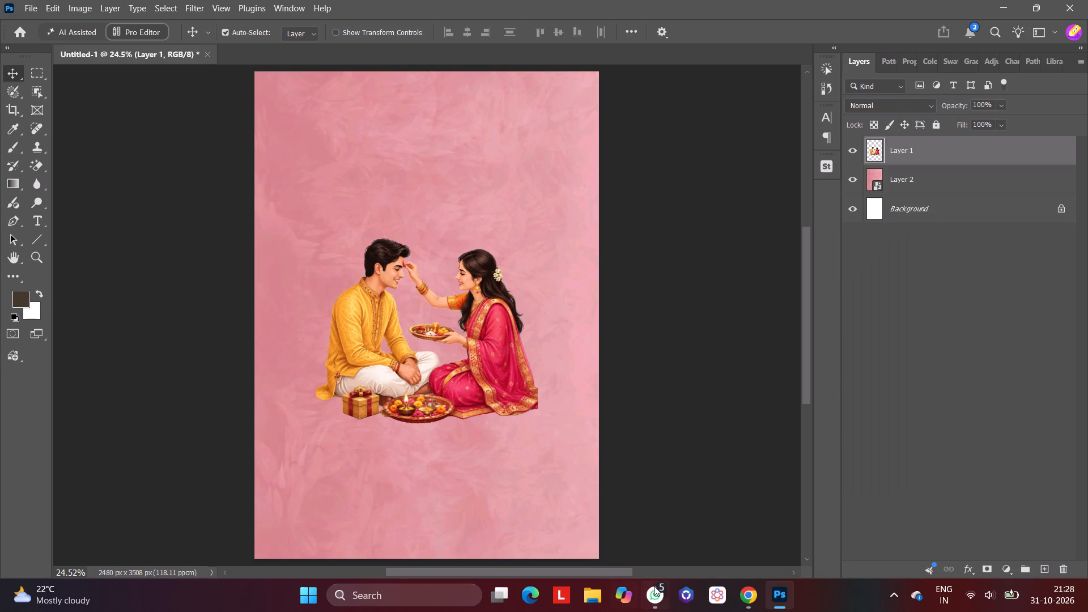
Copy the dark magenta cloudy texture image from Pinterest in Chrome and paste it into the Photoshop poster directly above Layer 2.
left_click(750, 596)
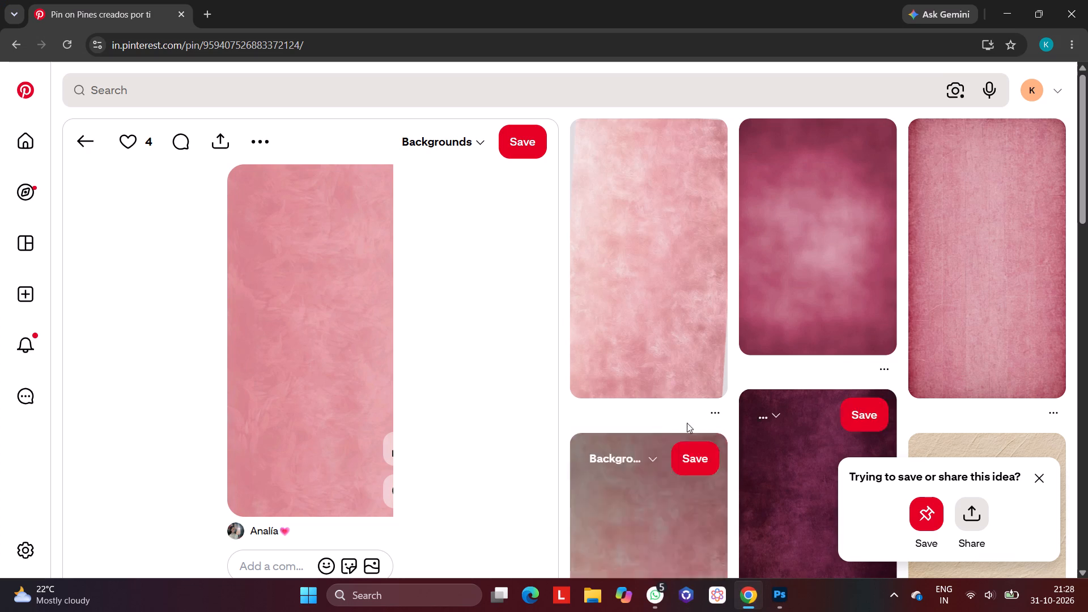
left_click(773, 313)
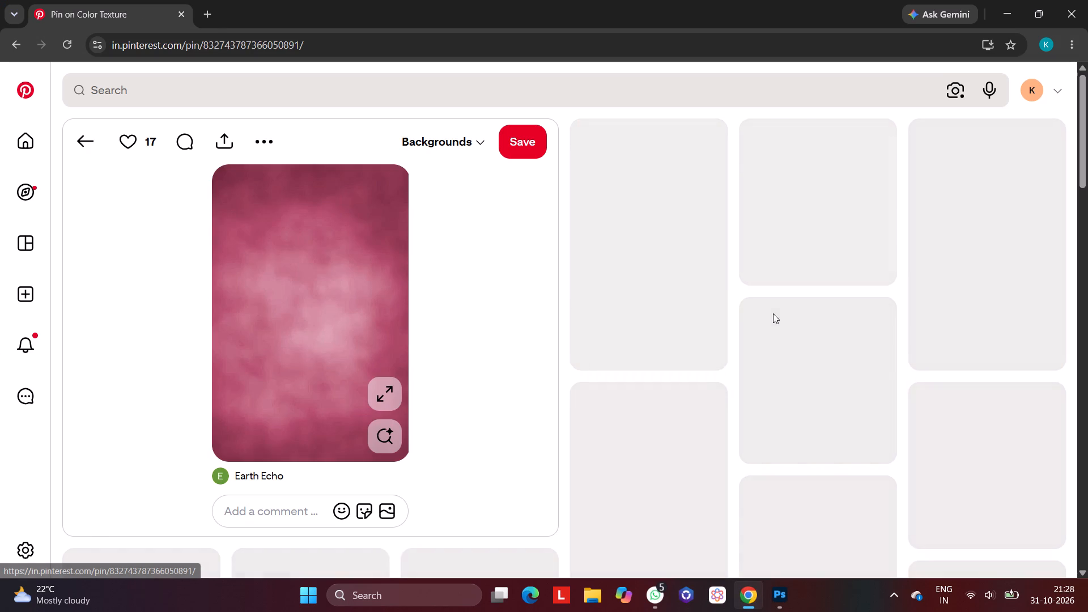
right_click(332, 268)
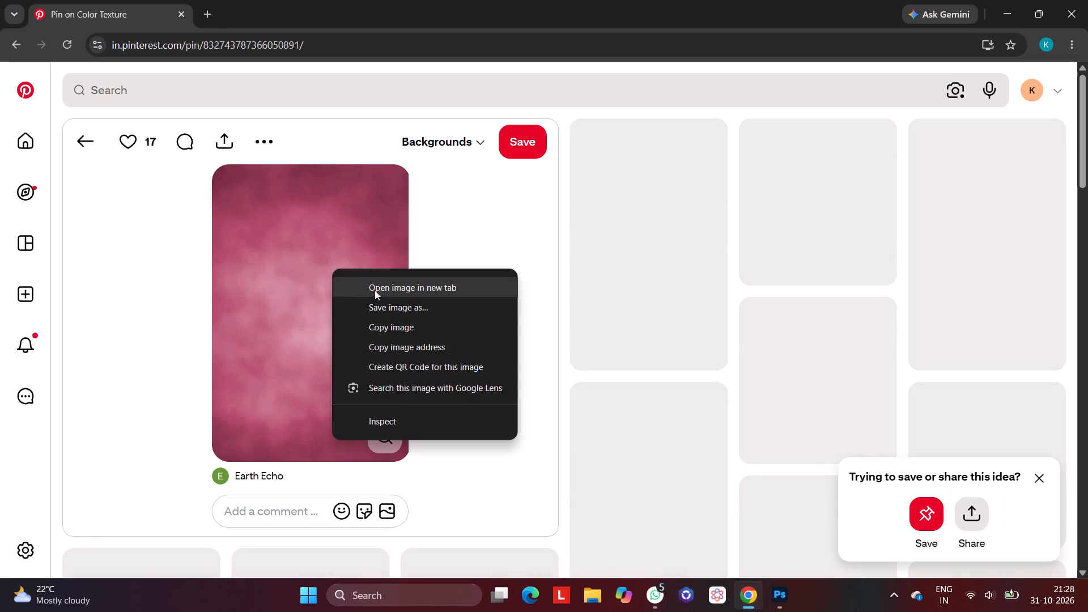
left_click(409, 323)
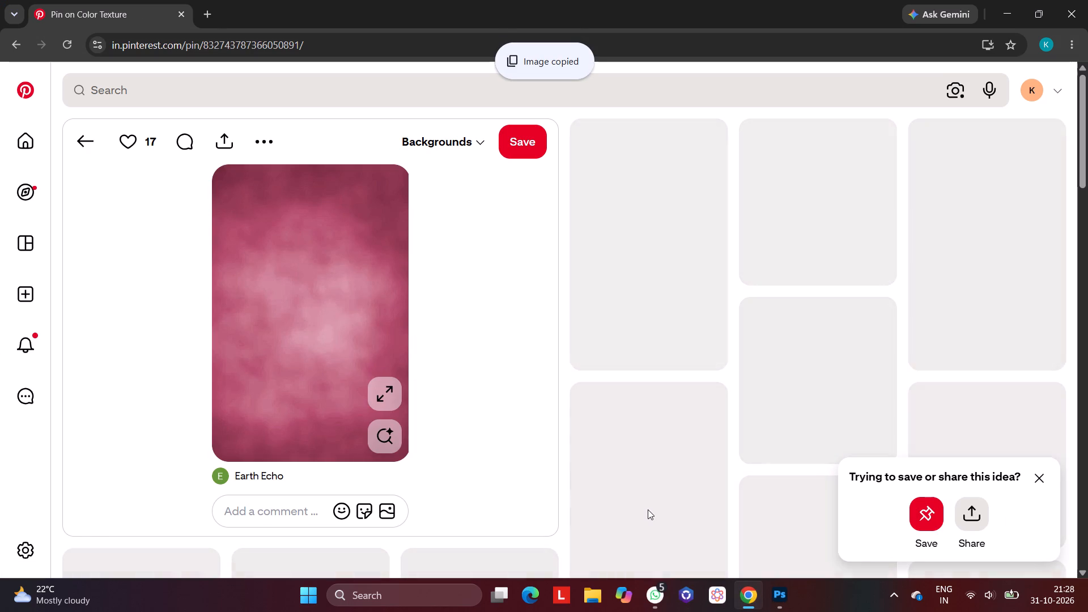
left_click(767, 592)
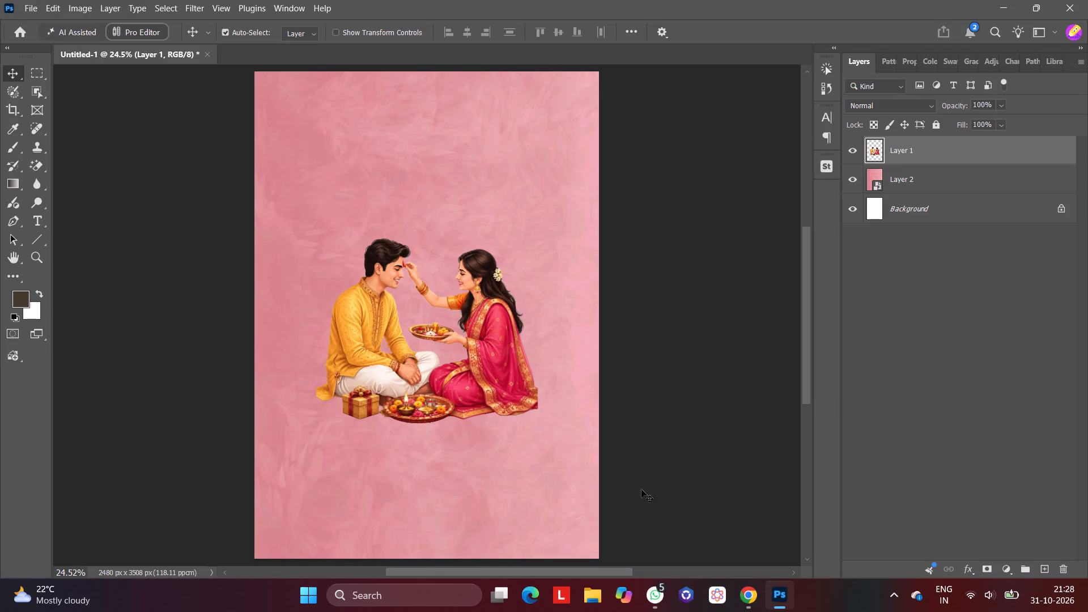
left_click(931, 178)
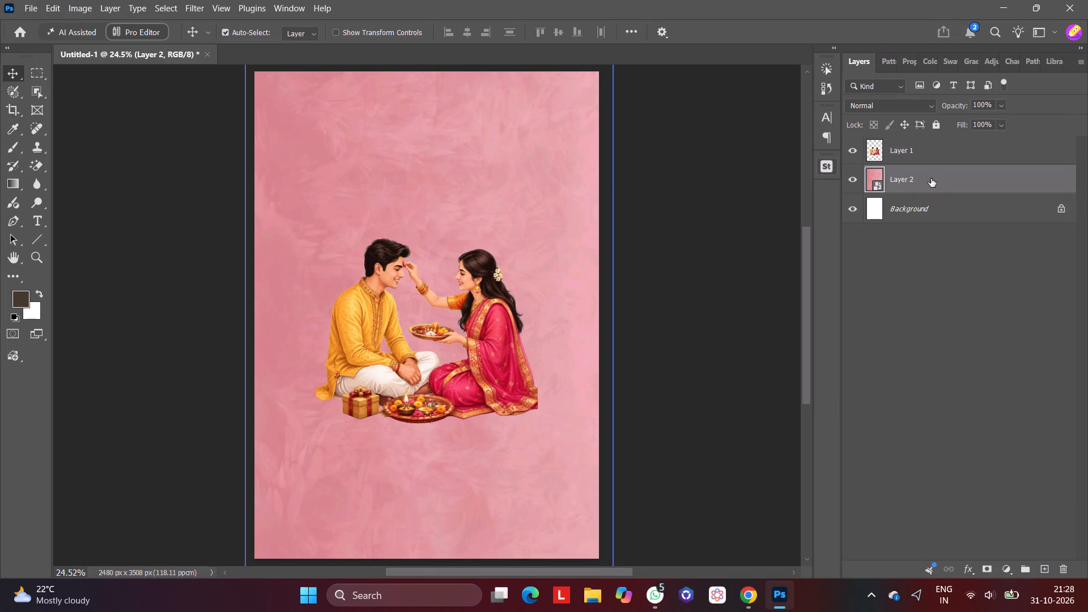
key("ctrl+v")
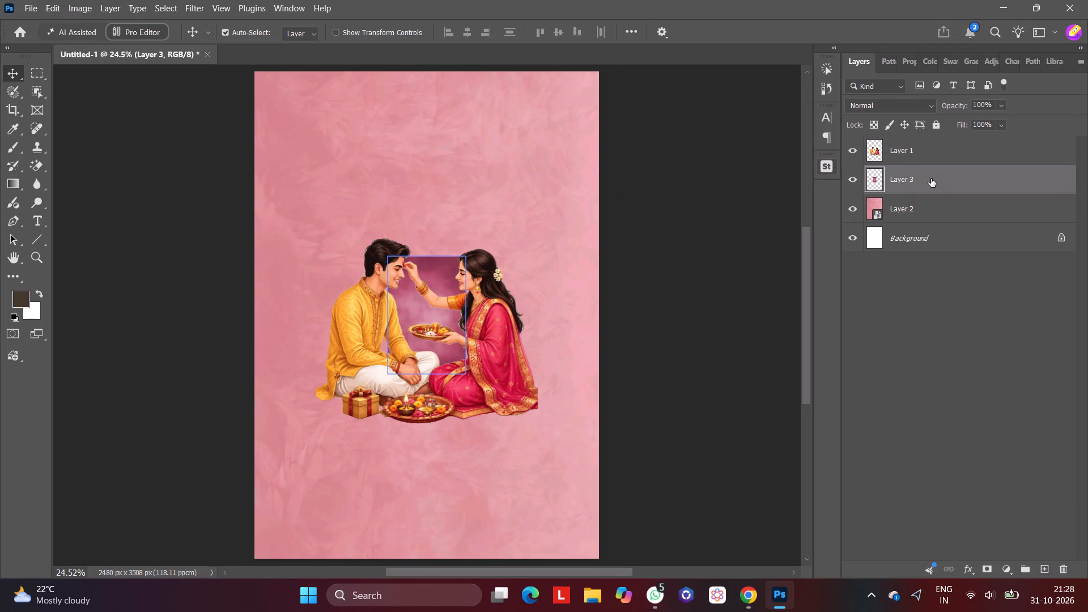
Convert the pasted magenta texture layer to a smart object.
key("ctrl+r")
key("ctrl+t")
key("ctrl+r")
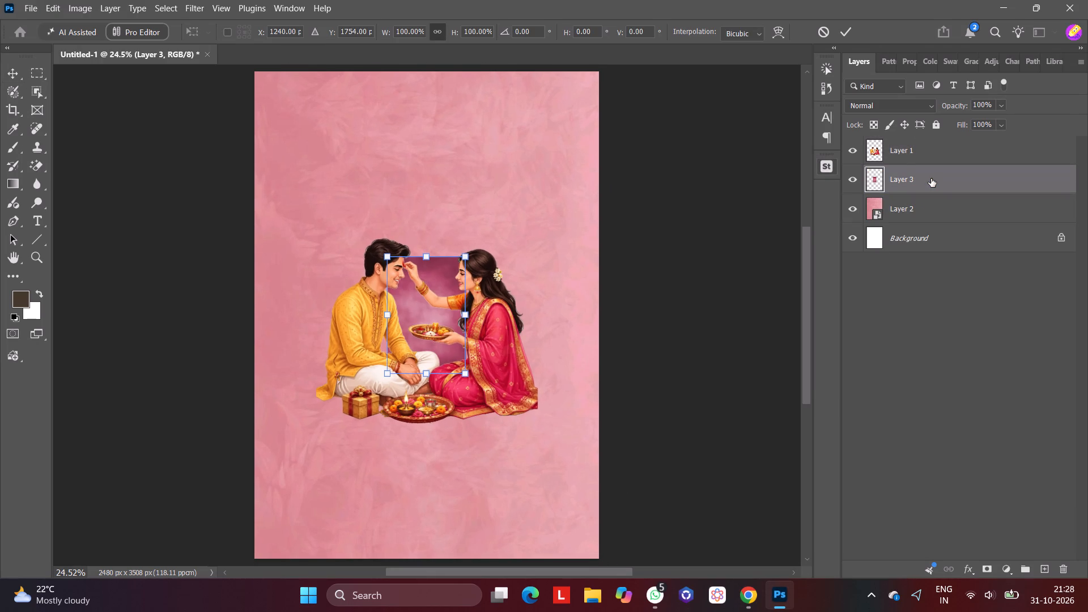
left_click(945, 173)
right_click(945, 173)
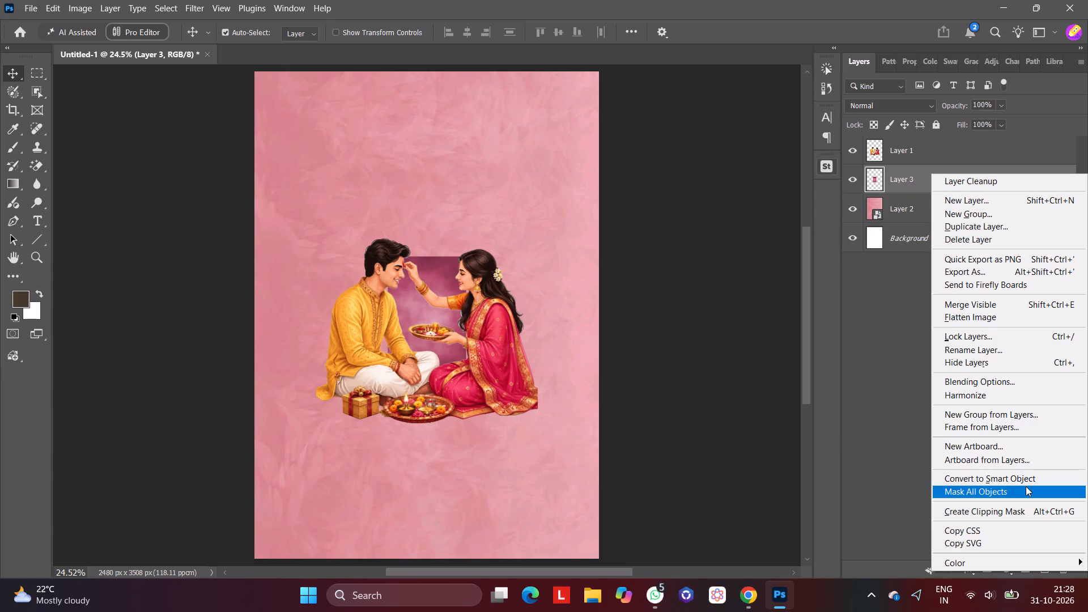
left_click(1023, 473)
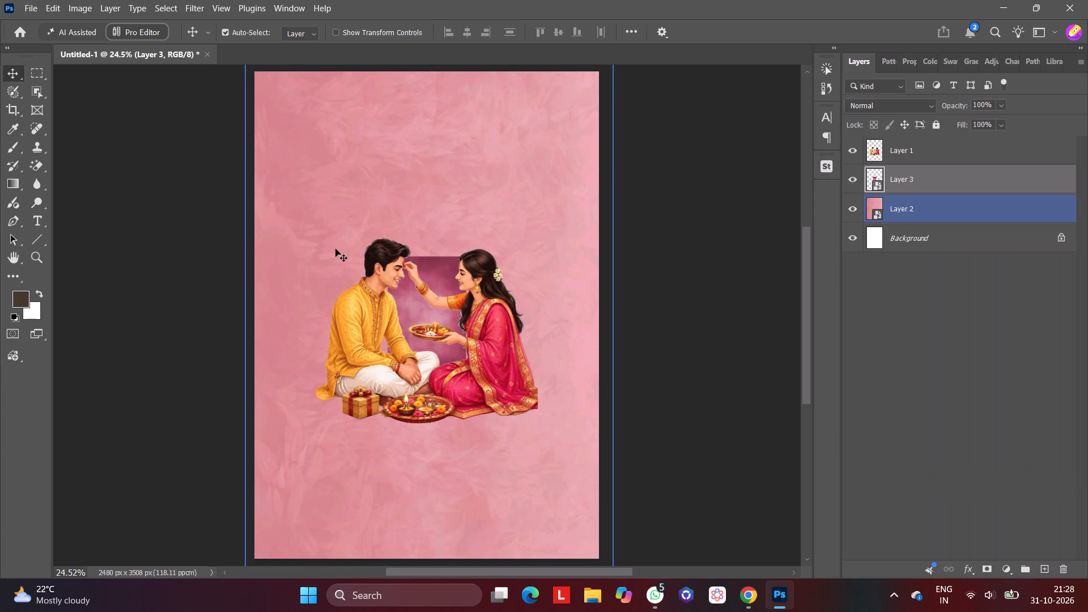
Scale the magenta texture proportionally to about 460% so it covers the whole canvas behind the illustration.
key("ctrl+t")
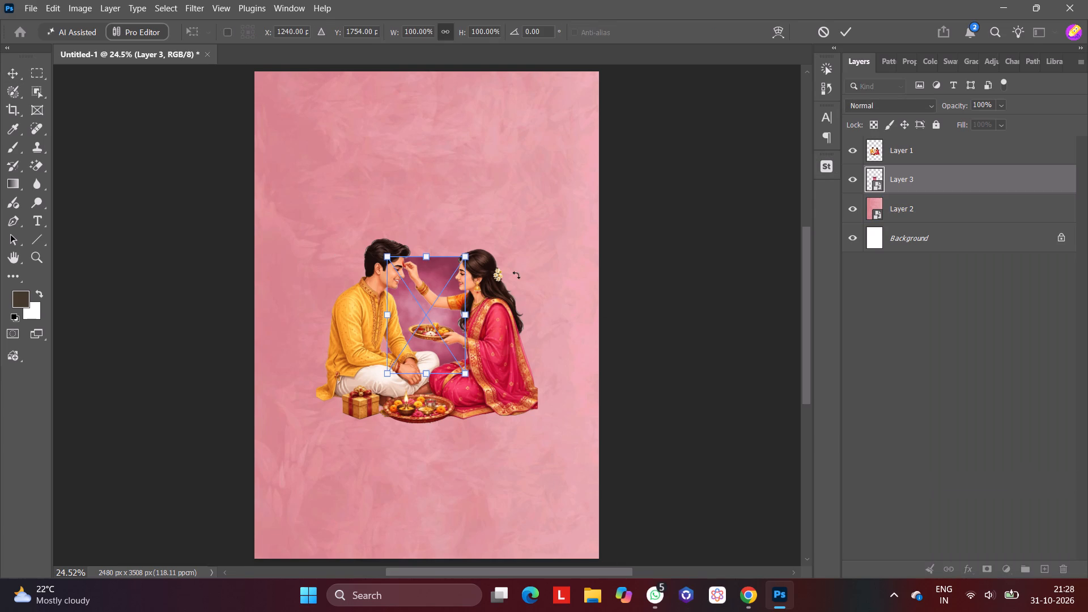
left_click_drag(427, 258, 386, 98)
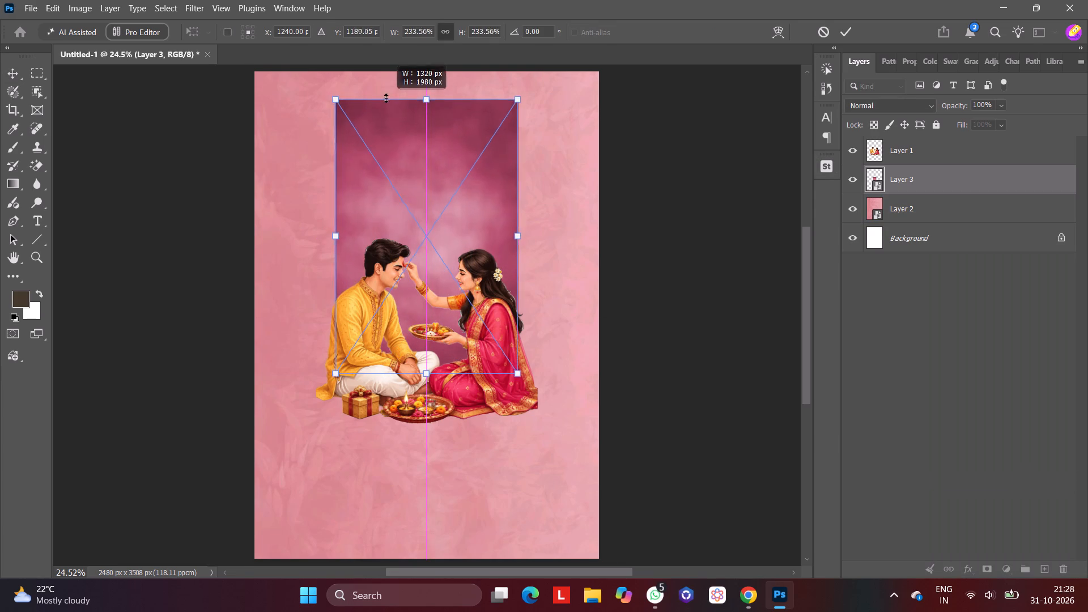
left_click_drag(386, 98, 382, 74)
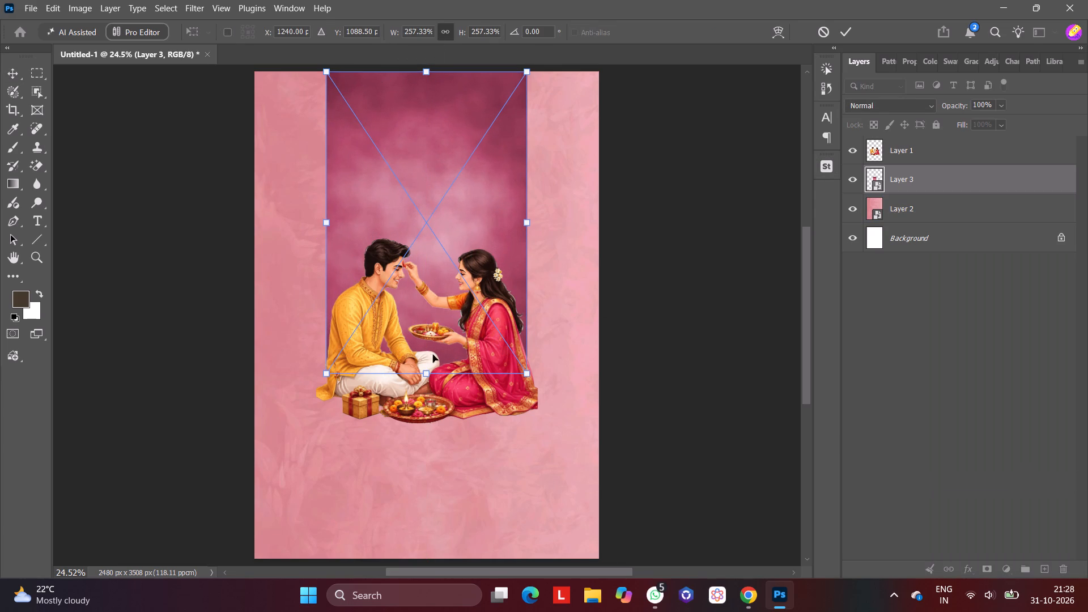
left_click_drag(424, 372, 450, 485)
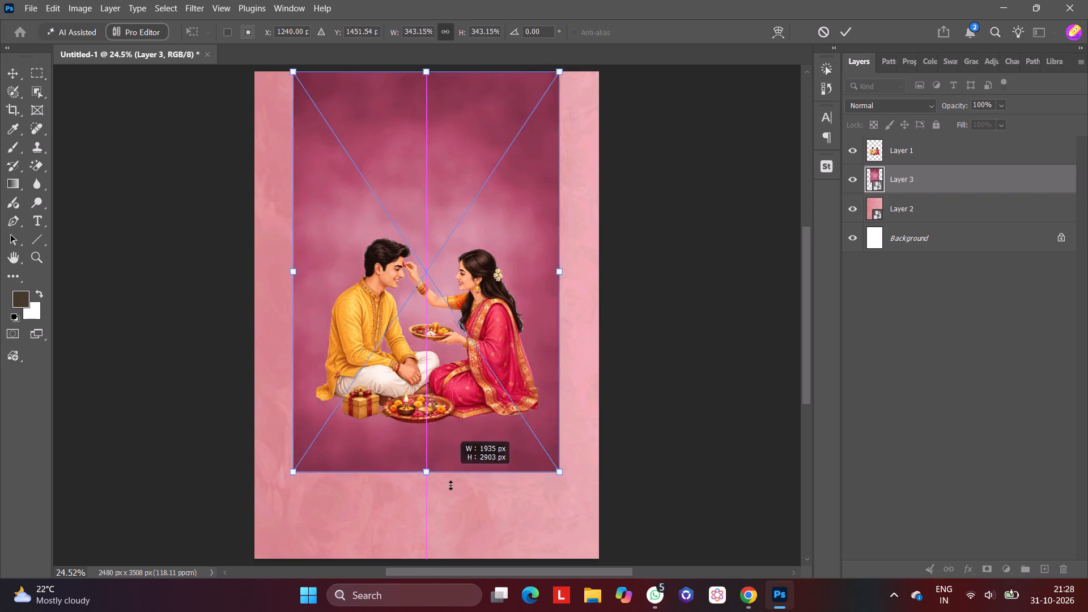
left_click_drag(450, 485, 464, 550)
left_click_drag(589, 307, 606, 304)
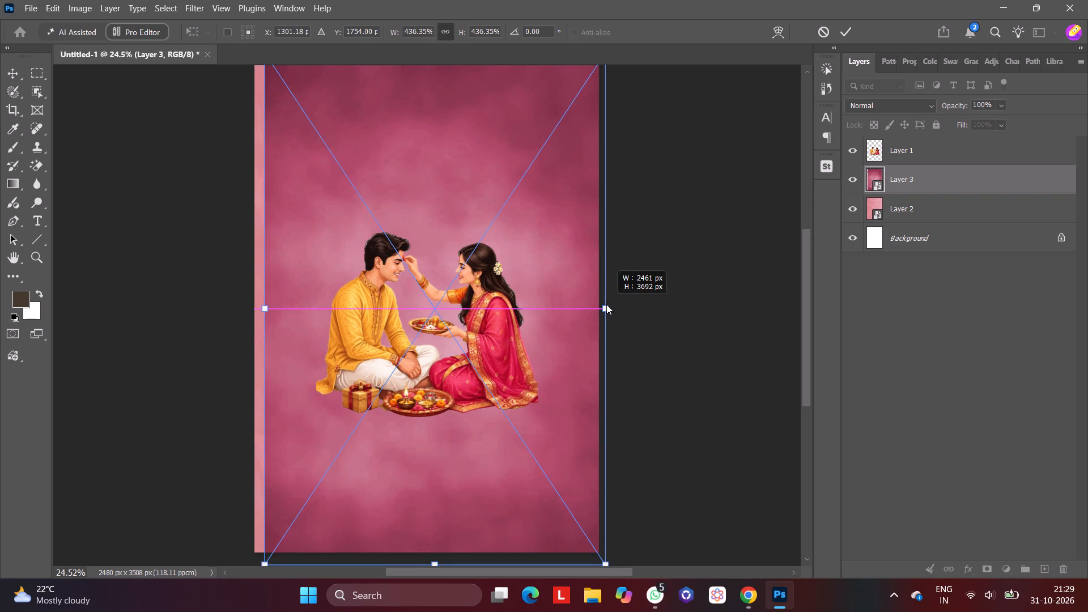
left_click_drag(606, 304, 606, 304)
left_click_drag(265, 309, 246, 311)
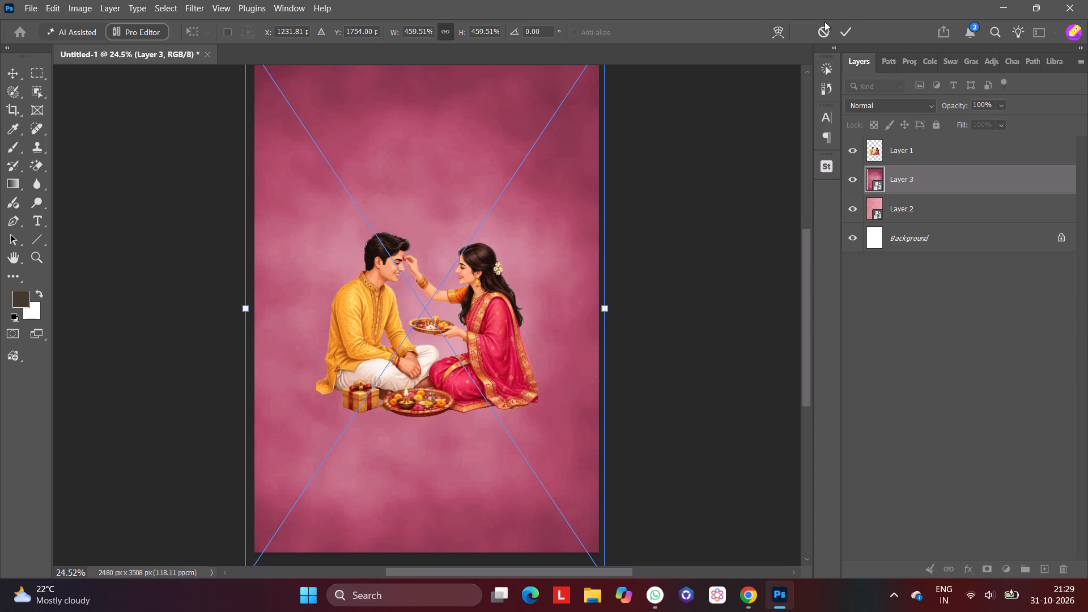
left_click(842, 32)
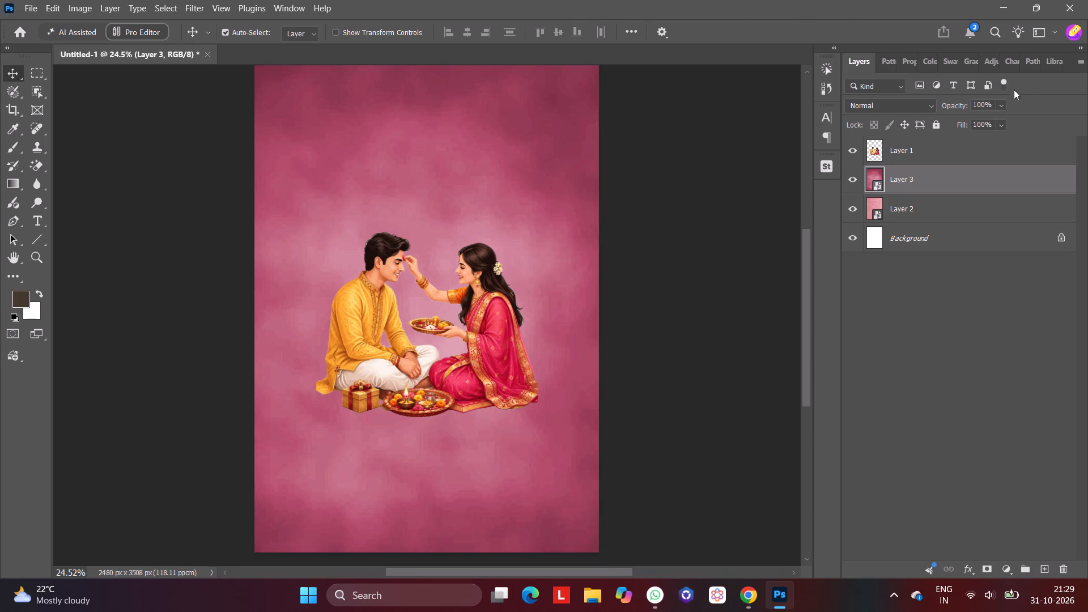
Set the magenta texture layer's opacity to 47% to blend it with the pink texture beneath.
left_click_drag(1001, 107, 993, 121)
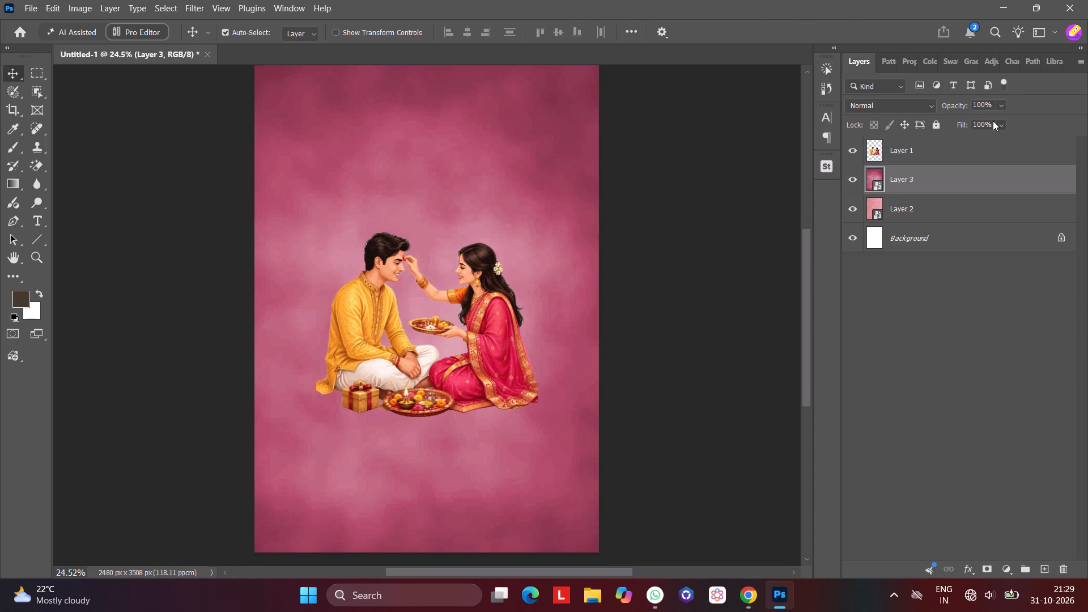
left_click_drag(993, 121, 992, 120)
left_click(992, 120)
left_click_drag(992, 120, 974, 124)
left_click(974, 124)
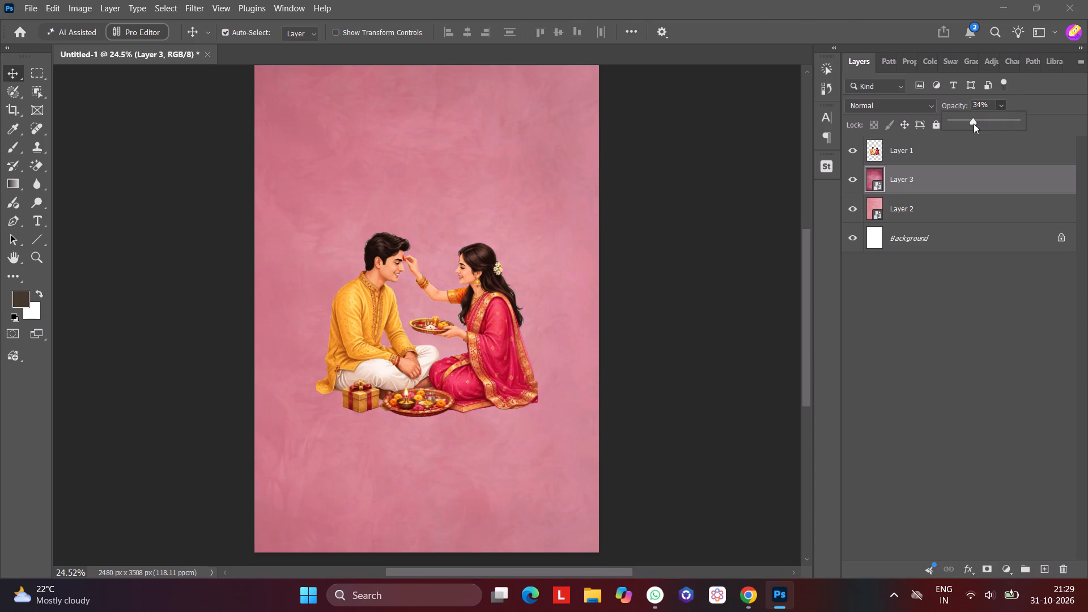
left_click_drag(971, 125, 984, 122)
left_click_drag(984, 122, 981, 124)
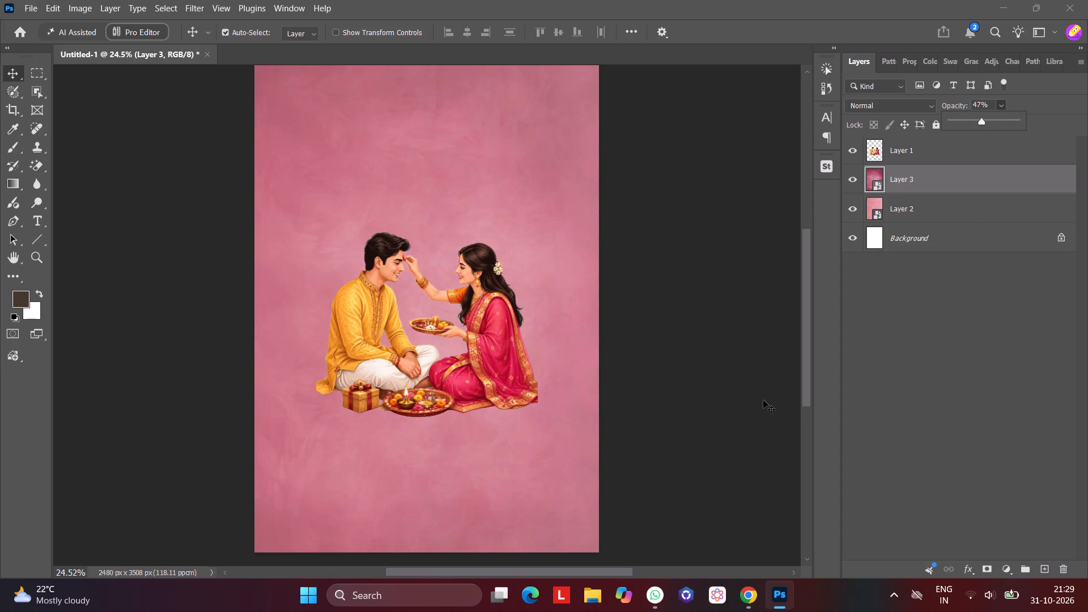
left_click(763, 400)
Compare the poster background with the magenta texture layer hidden and shown.
scroll(763, 400, "up", 1)
scroll(763, 400, "down", 2)
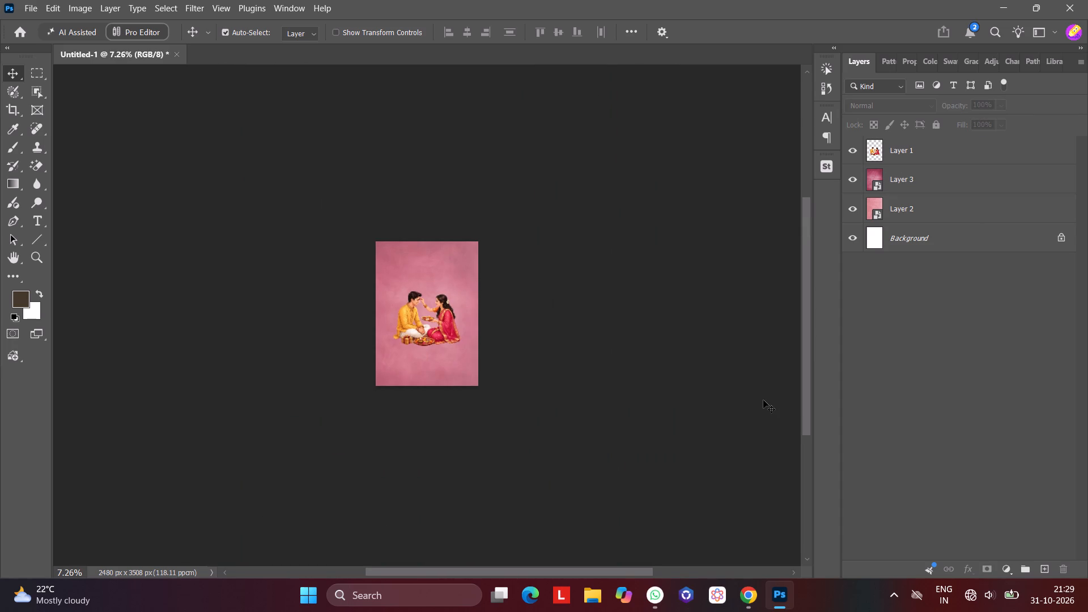
scroll(763, 400, "up", 1)
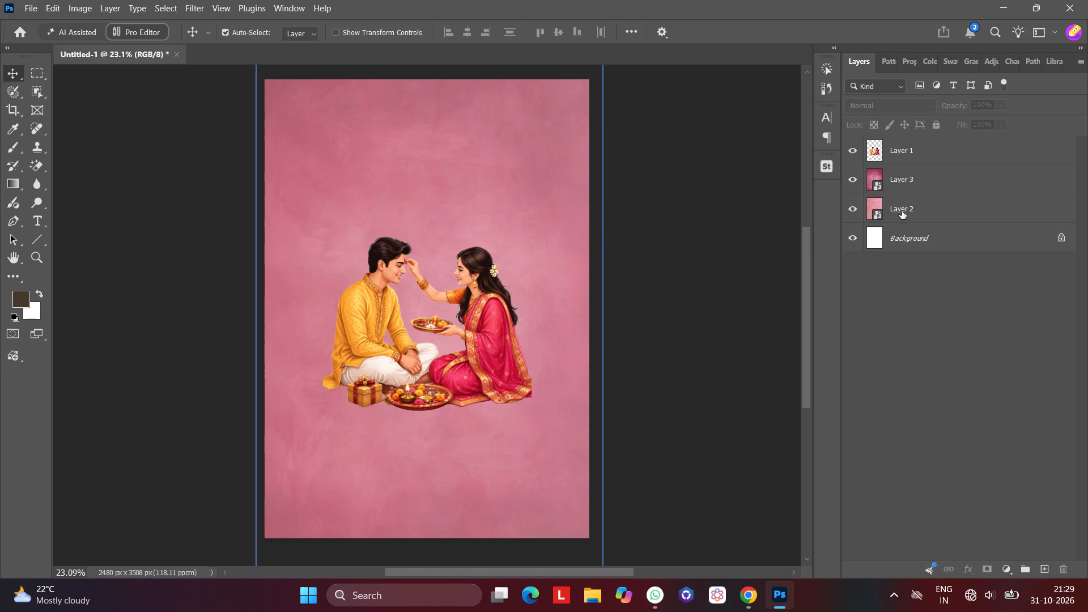
left_click(851, 182)
left_click(851, 182)
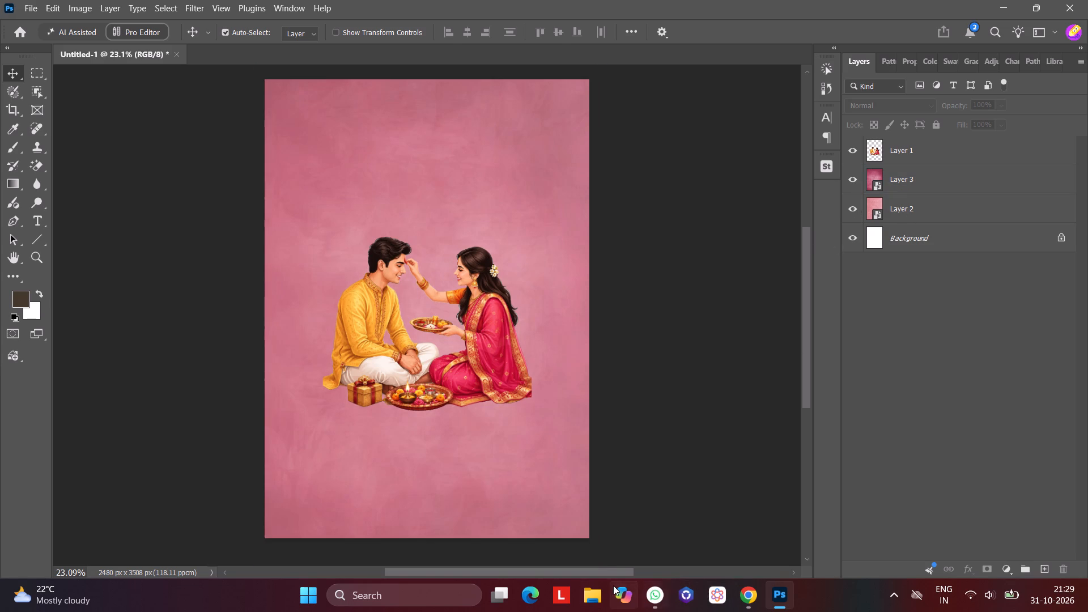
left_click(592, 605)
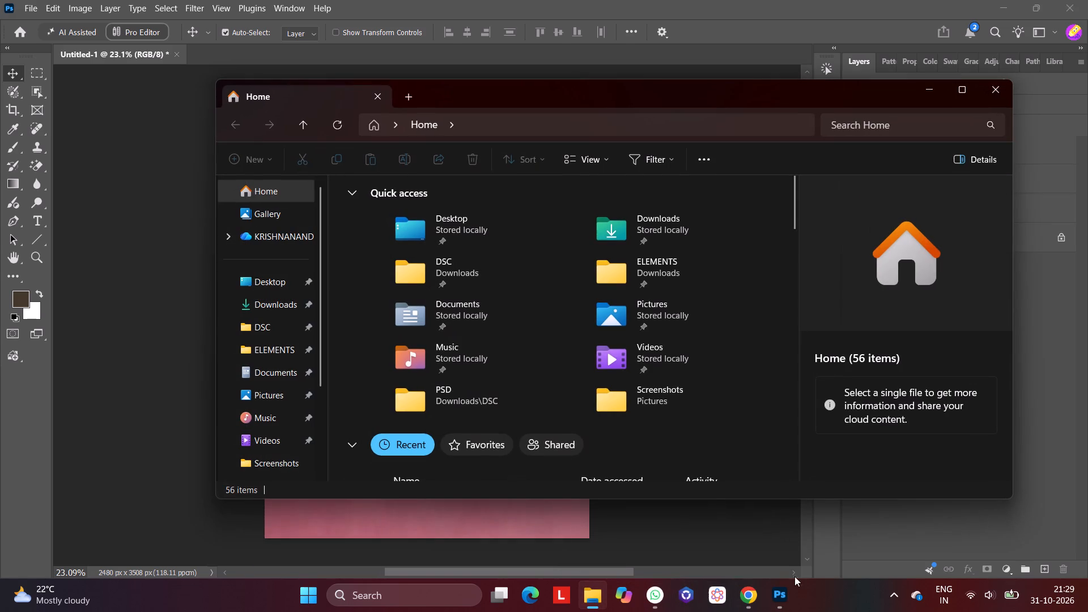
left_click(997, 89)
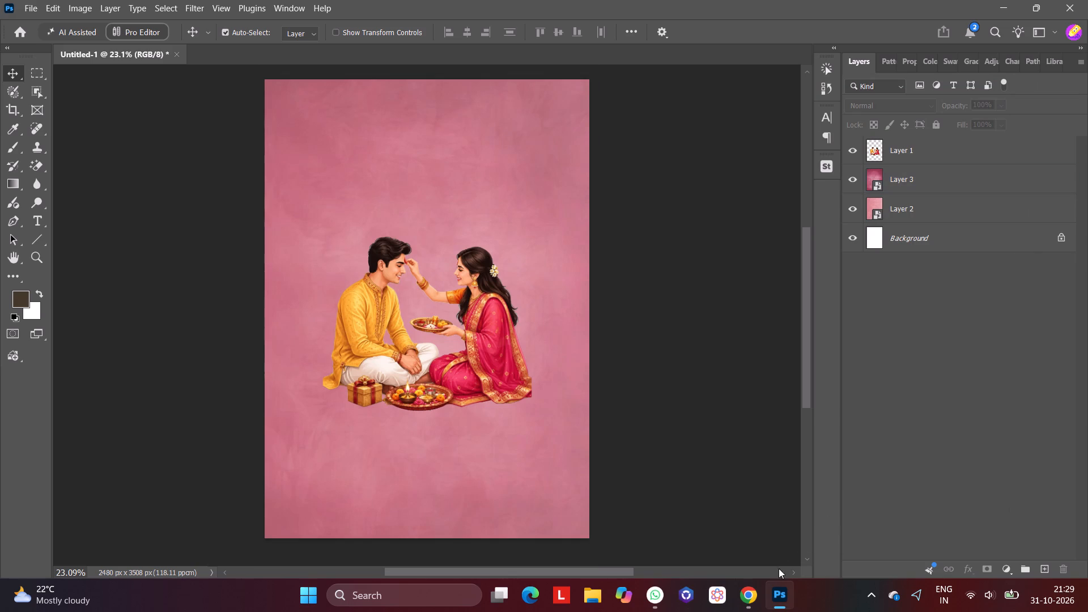
Switch to Chrome and browse the Pinterest pins related to the previously viewed pink texture for more background ideas.
left_click(750, 595)
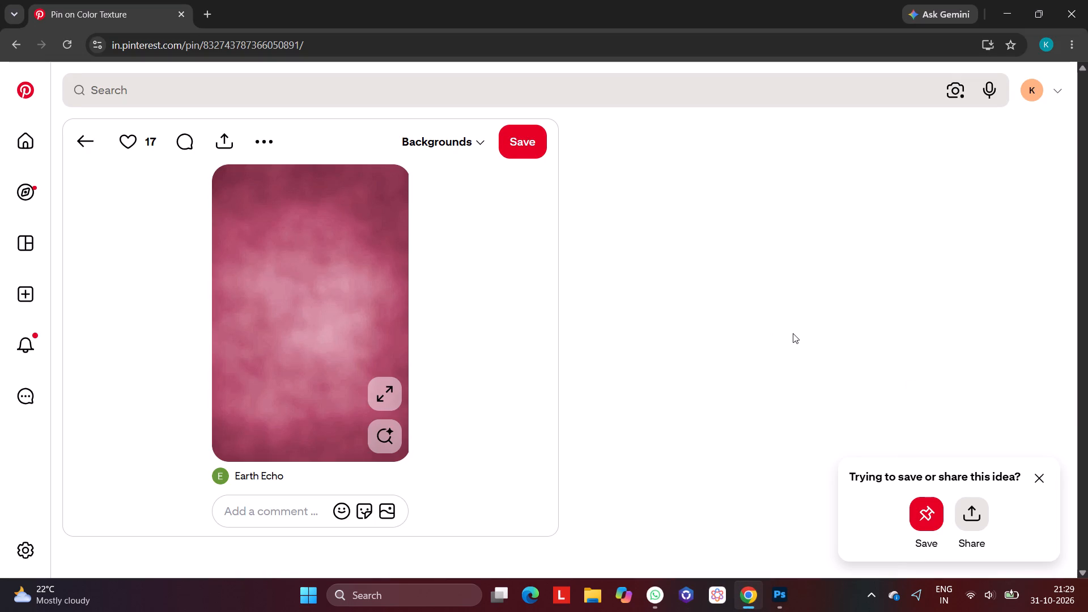
scroll(793, 333, "down", 4)
scroll(793, 333, "up", 3)
left_click(1044, 482)
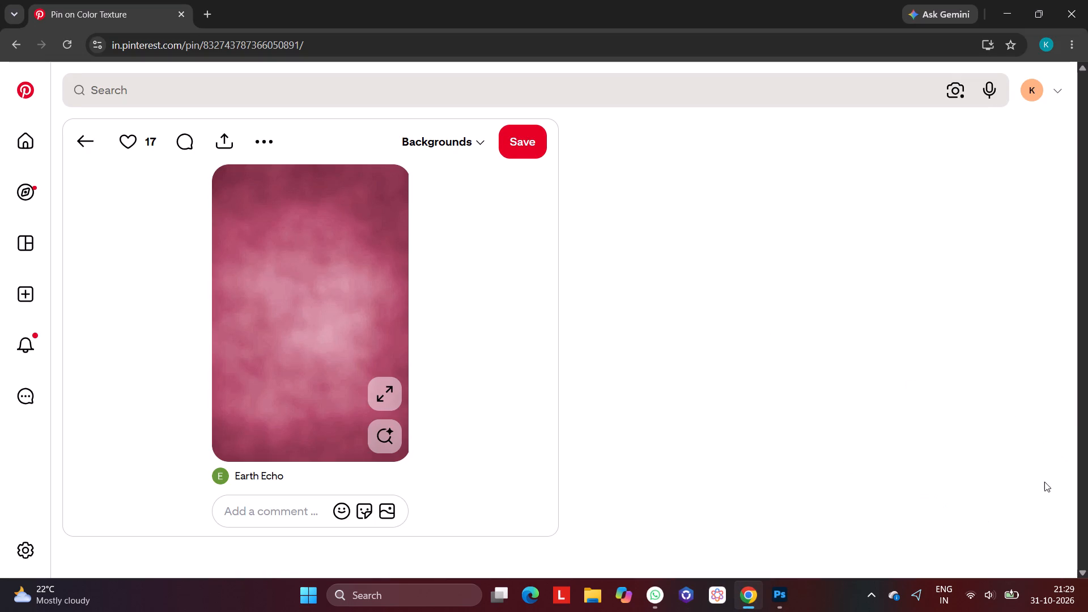
left_click(86, 137)
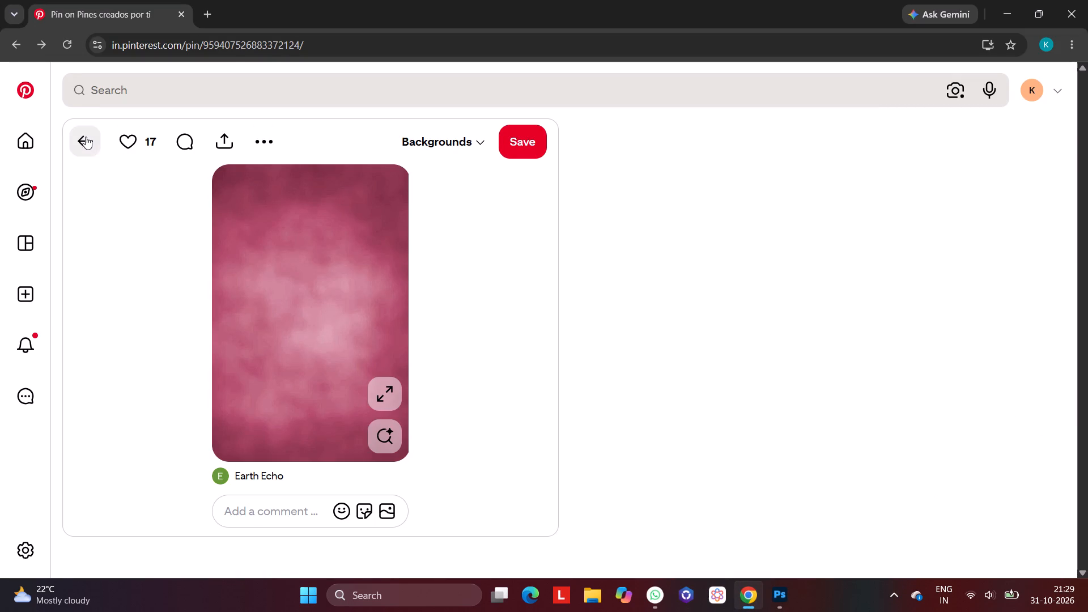
scroll(683, 355, "down", 5)
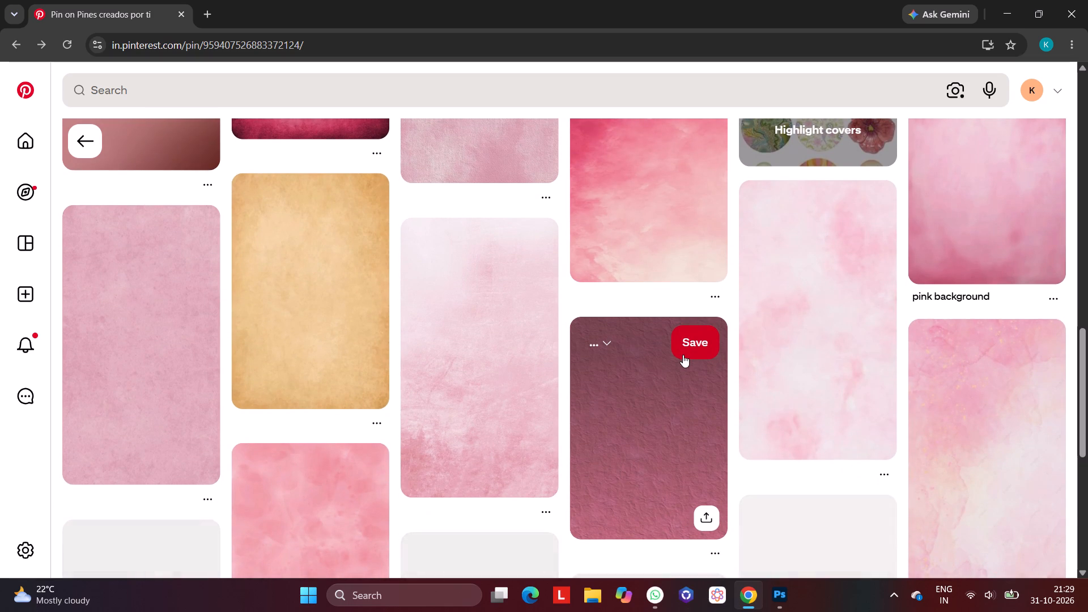
scroll(683, 355, "down", 3)
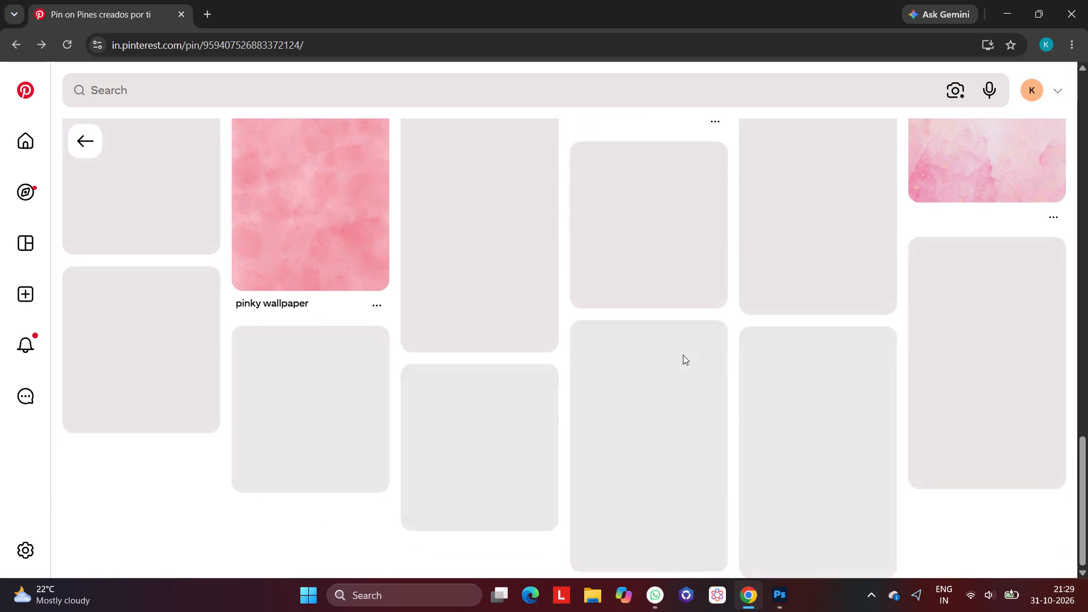
scroll(683, 355, "up", 10)
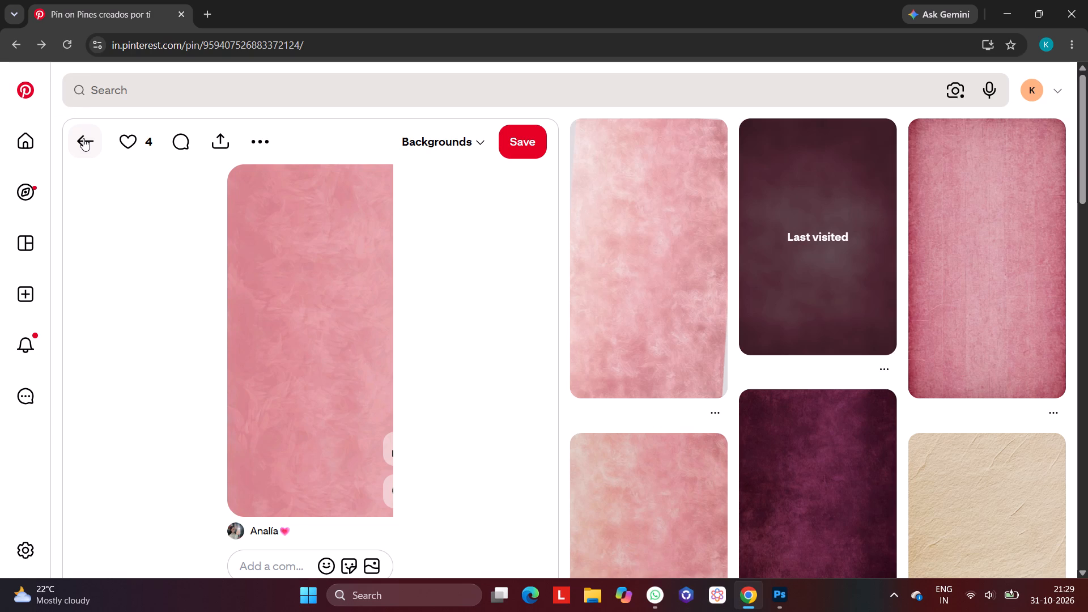
Search Pinterest for "sports event poster" and look through the results page.
left_click(185, 97)
type("spots")
key("BackSpace")
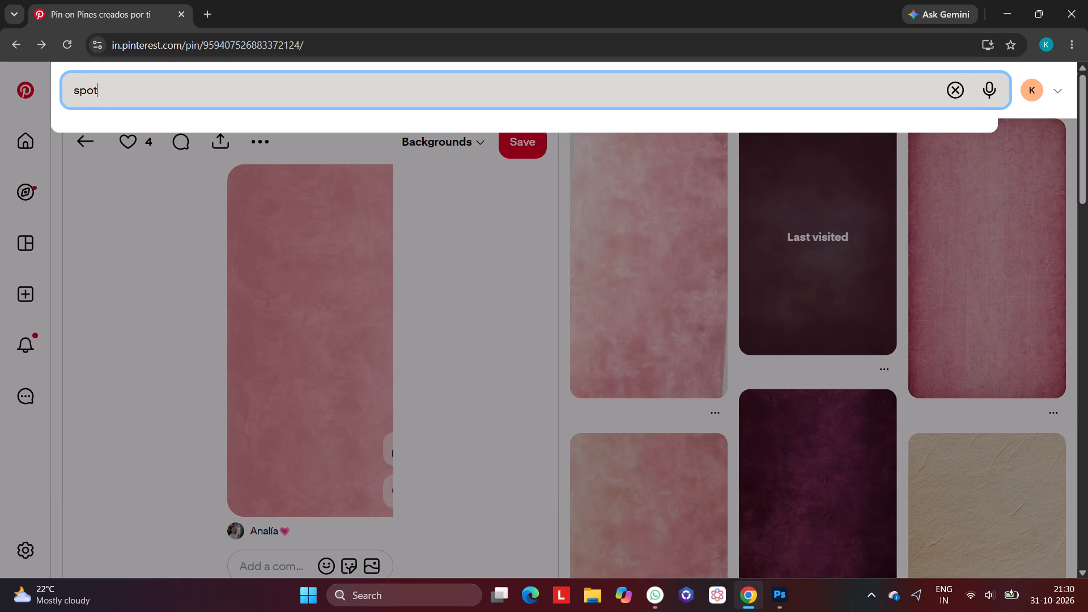
key("BackSpace")
type("rts event poster")
key("Return")
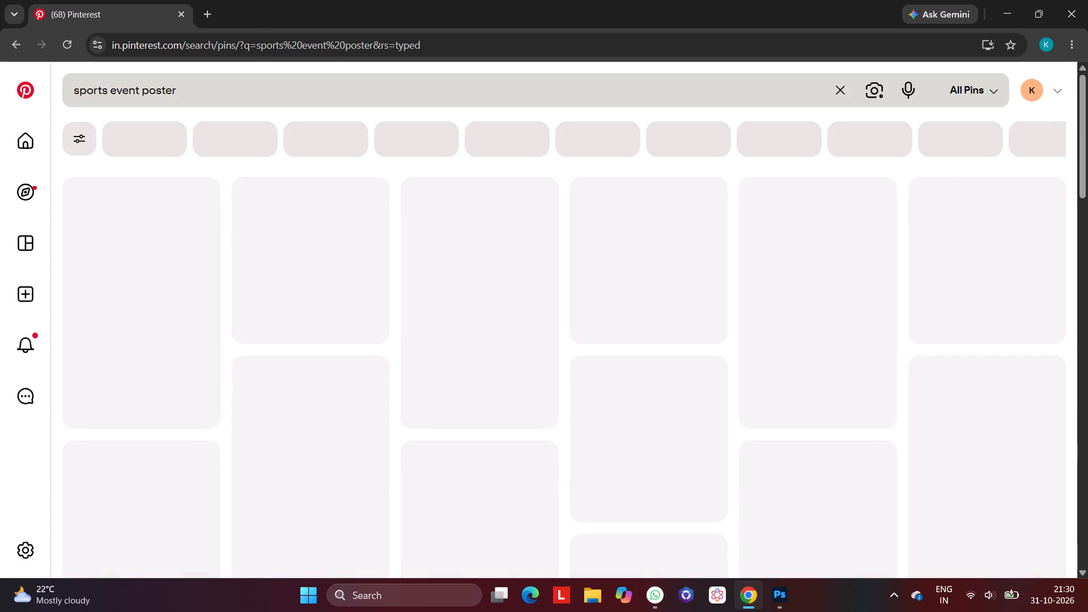
scroll(341, 360, "down", 3)
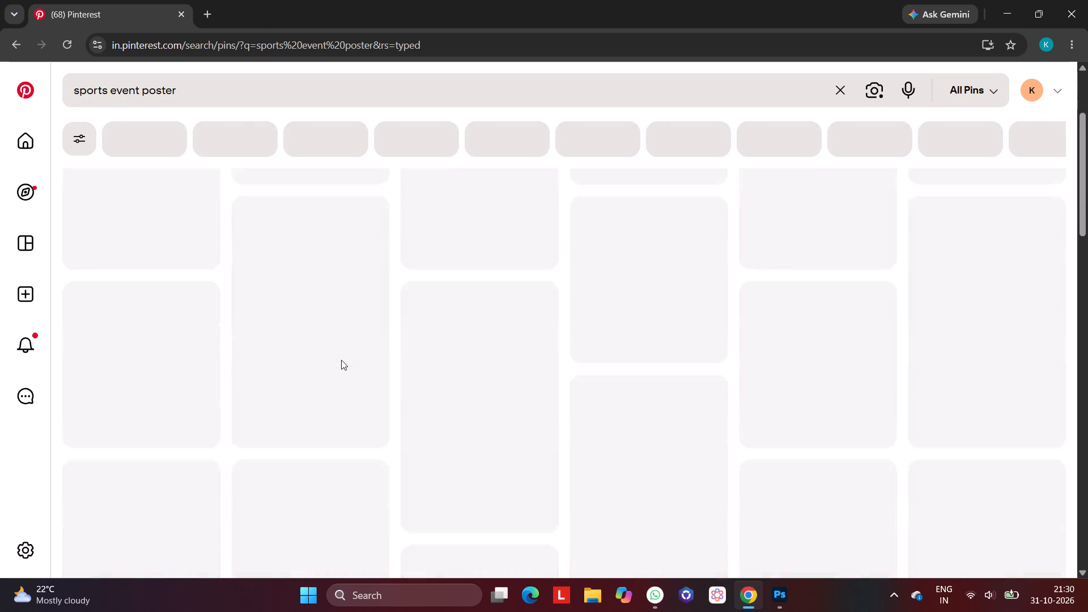
scroll(341, 360, "down", 1)
scroll(341, 360, "up", 7)
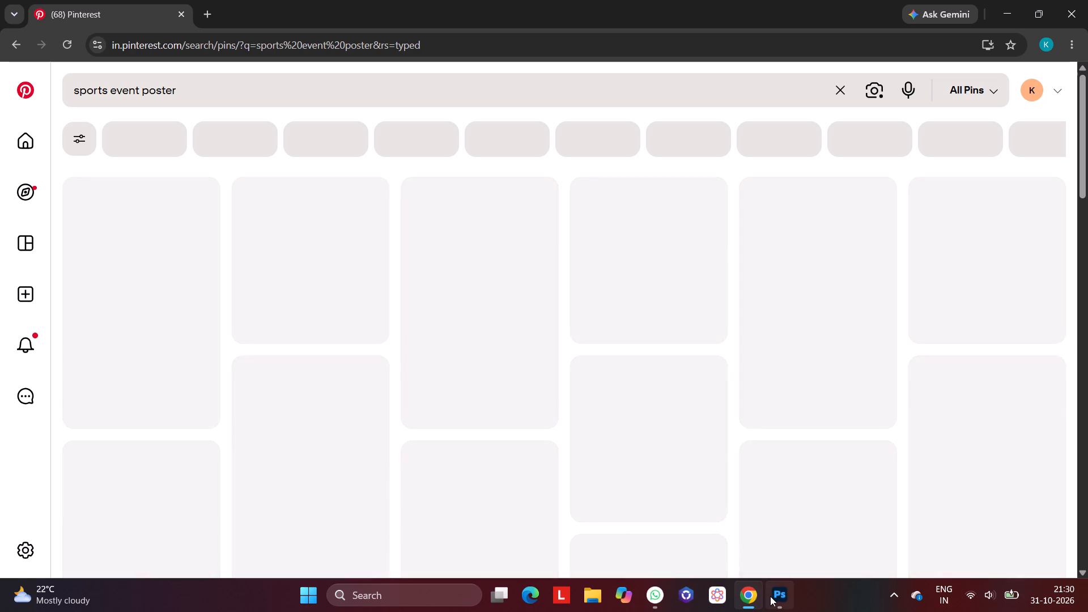
Switch back to Photoshop and open the recent SARDAR BHAI PSD file.
left_click(775, 598)
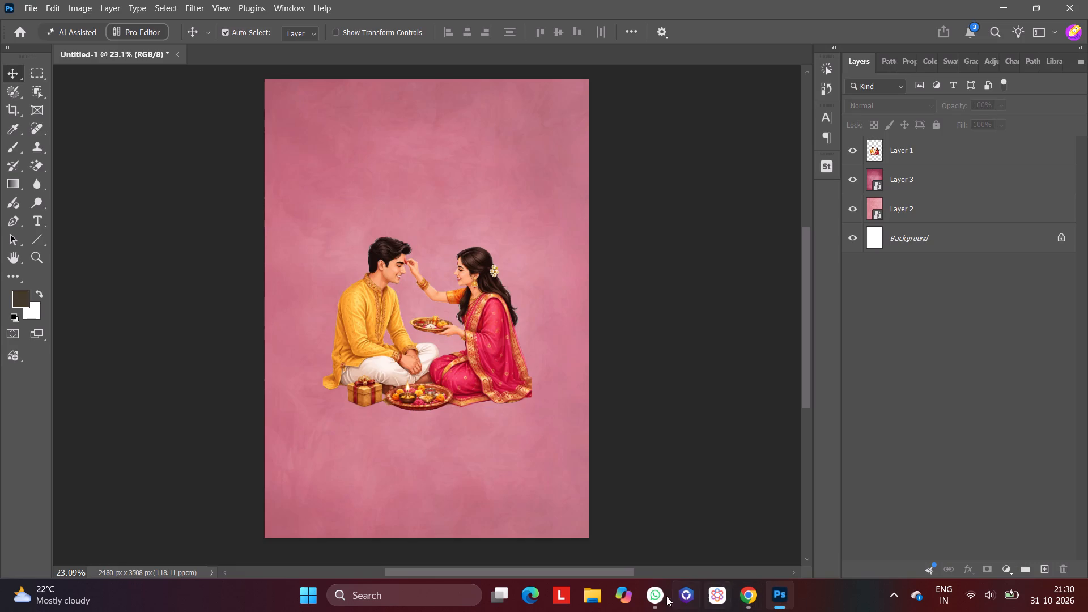
left_click(17, 28)
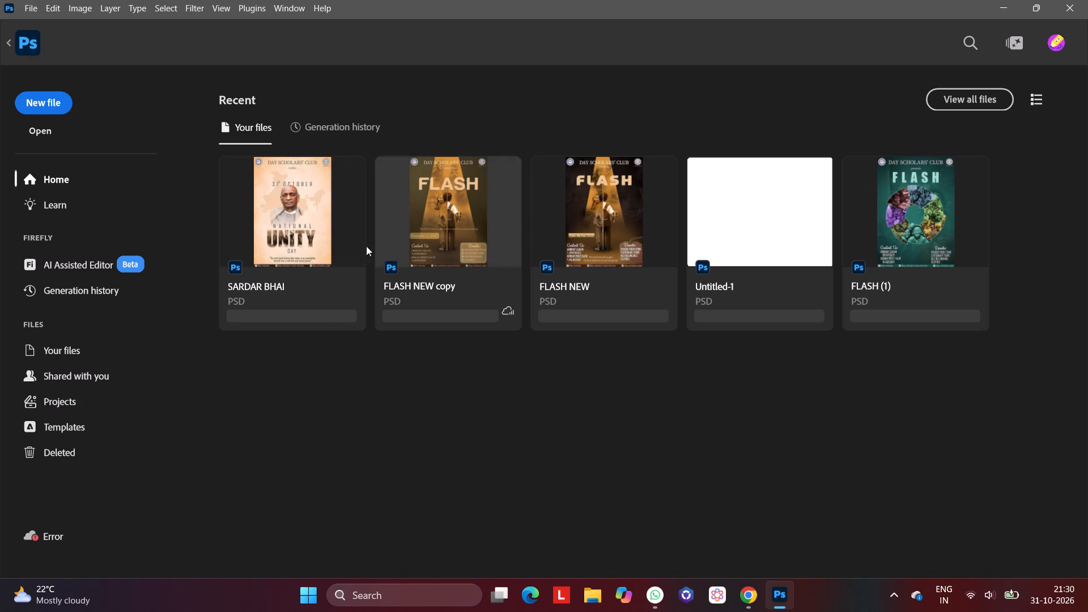
left_click(338, 243)
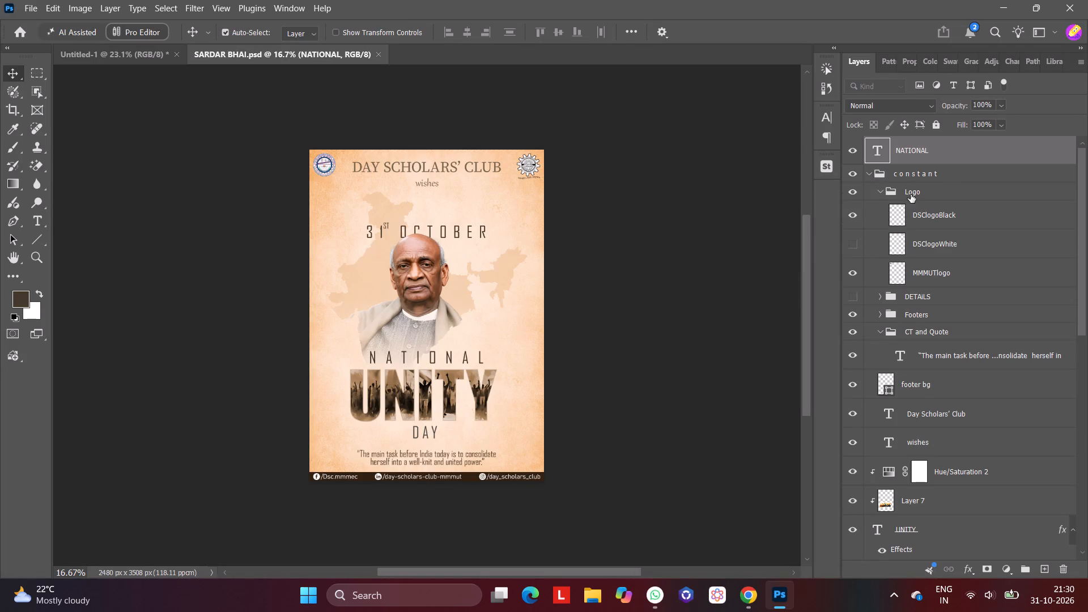
Copy the "constant" layer group from SARDAR BHAI.psd and paste it in place into the Untitled-1 poster.
left_click(913, 169)
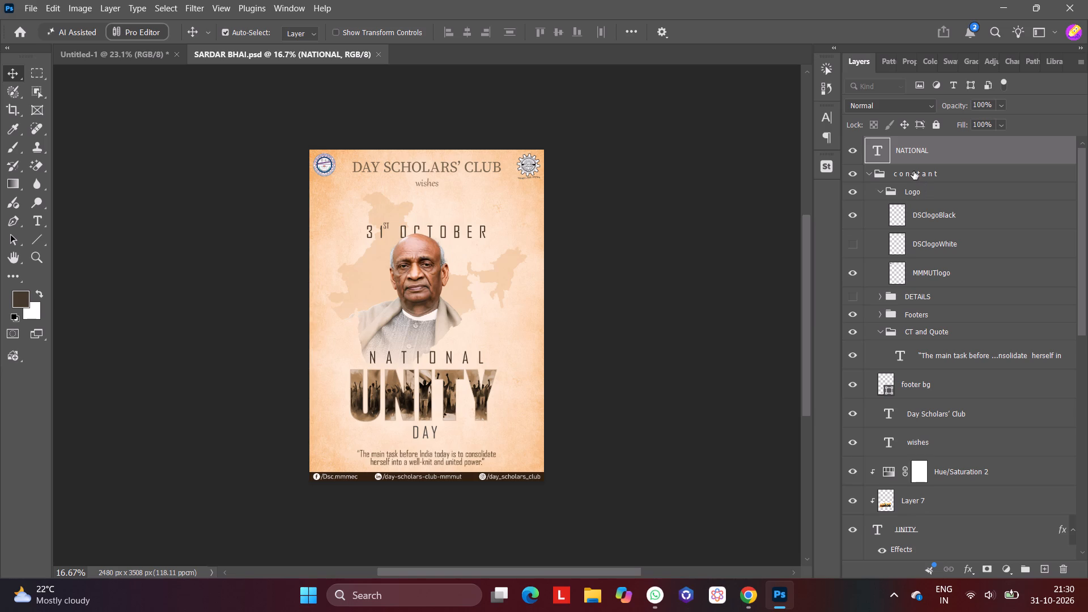
left_click(913, 171)
left_click(923, 171)
scroll(903, 297, "down", 1)
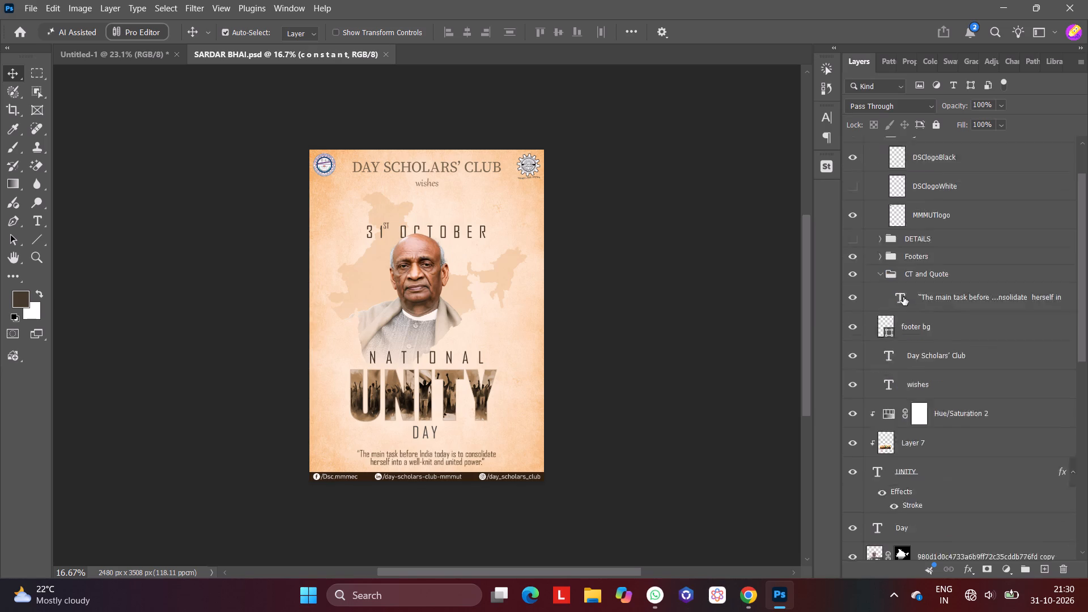
scroll(903, 297, "down", 1)
scroll(903, 297, "up", 4)
key("ctrl+c")
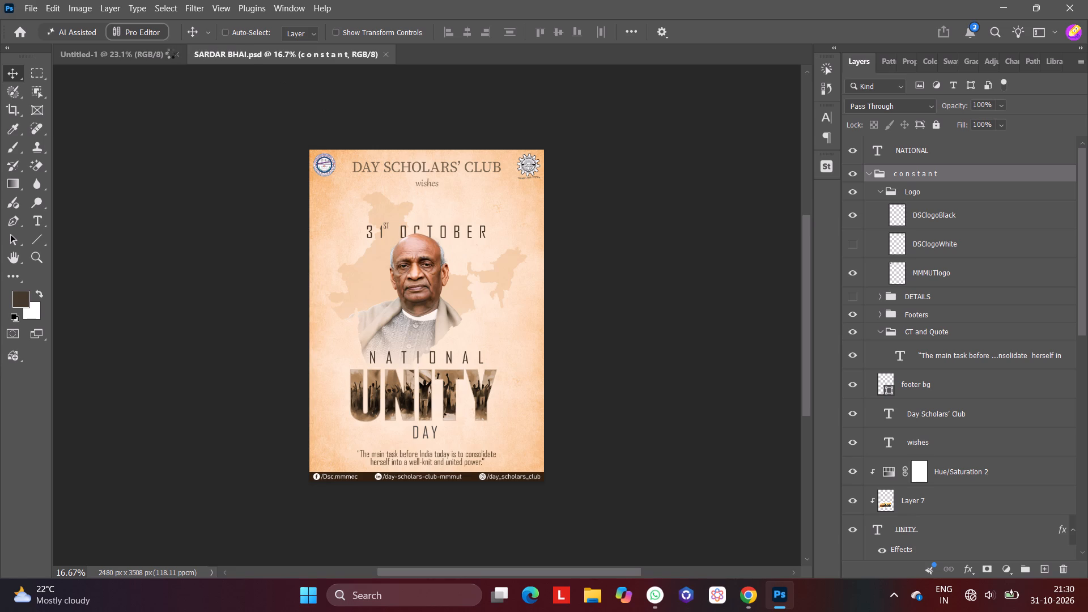
left_click(155, 51)
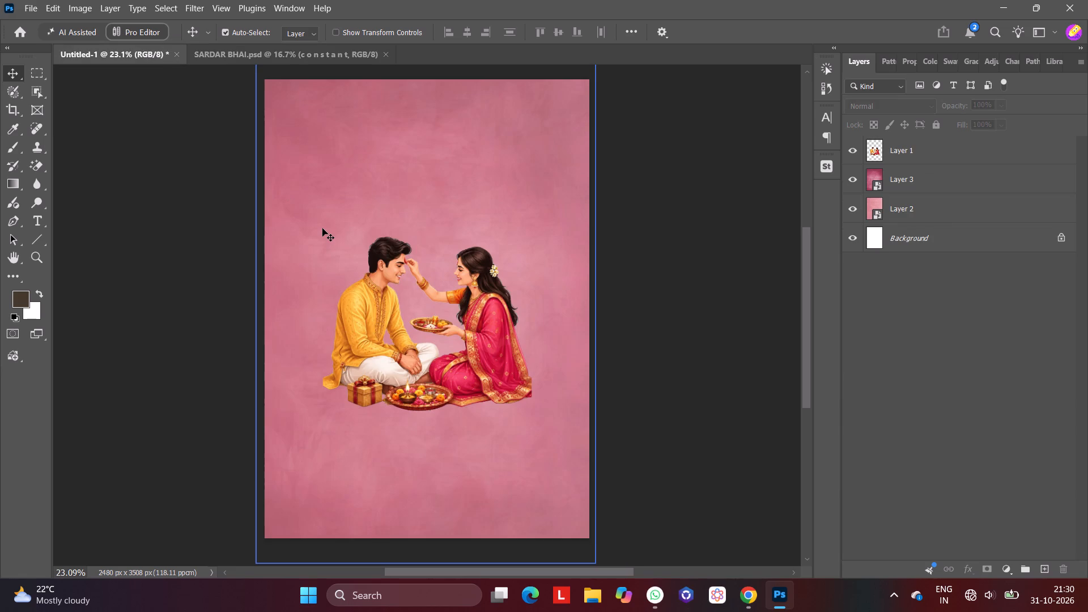
key("ctrl+shift+v")
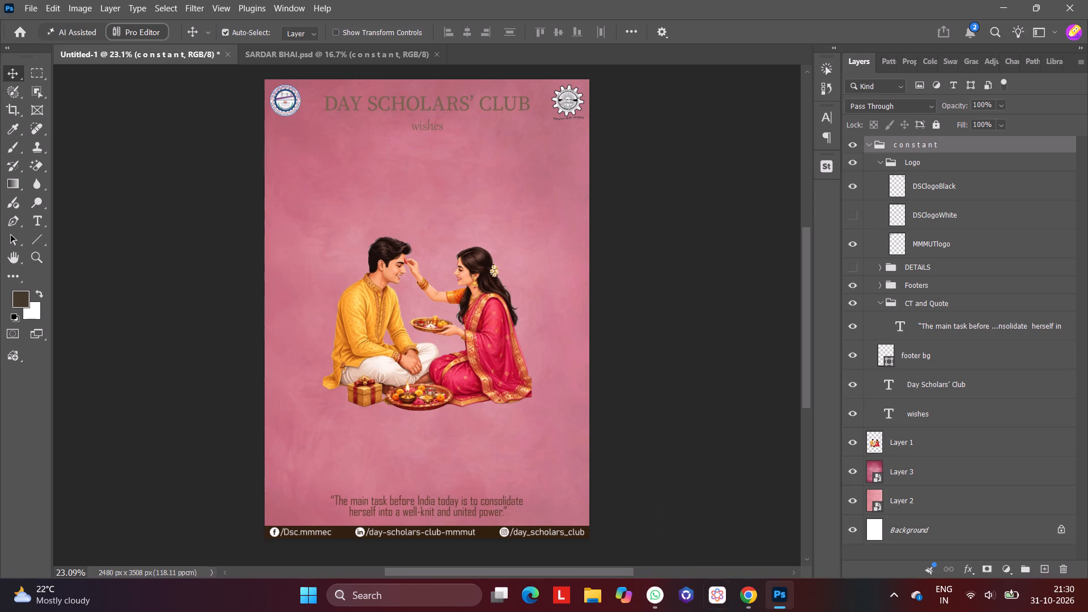
Switch to Chrome and search Pinterest again for "sports event poster".
left_click(757, 595)
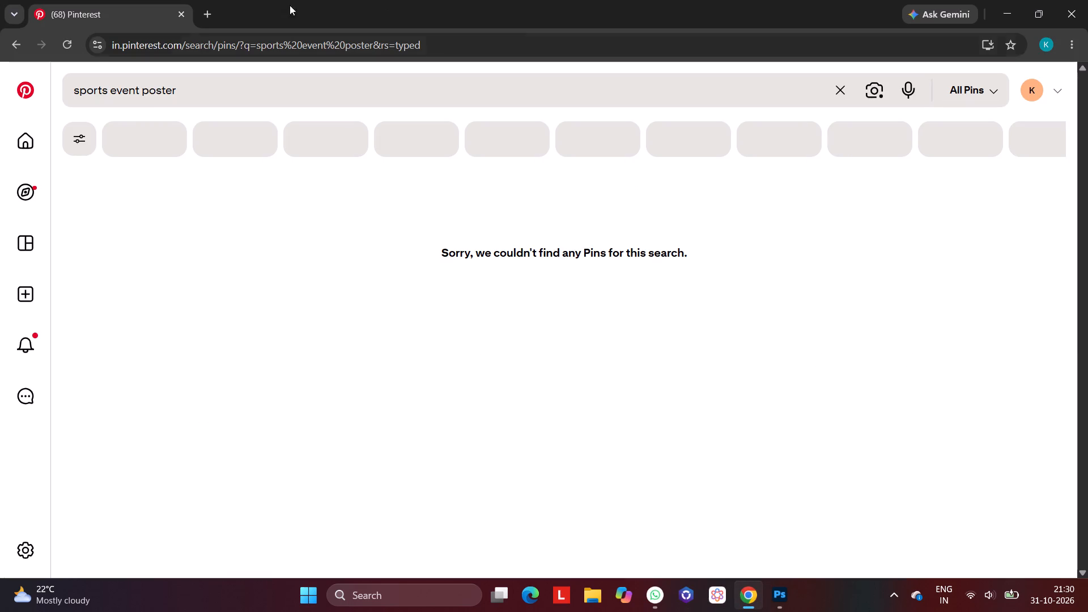
left_click(214, 92)
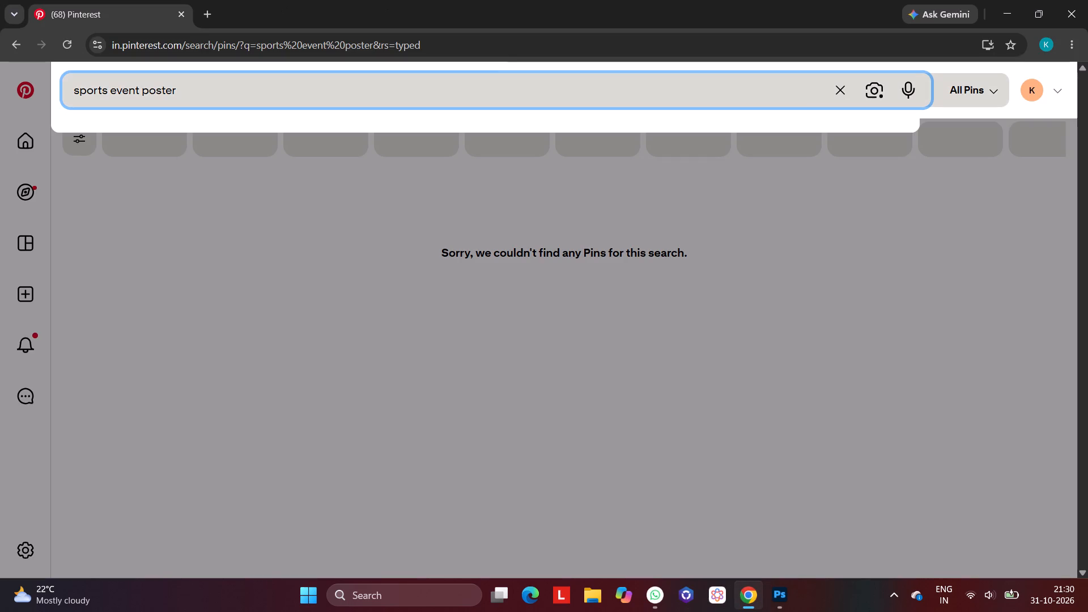
left_click(845, 90)
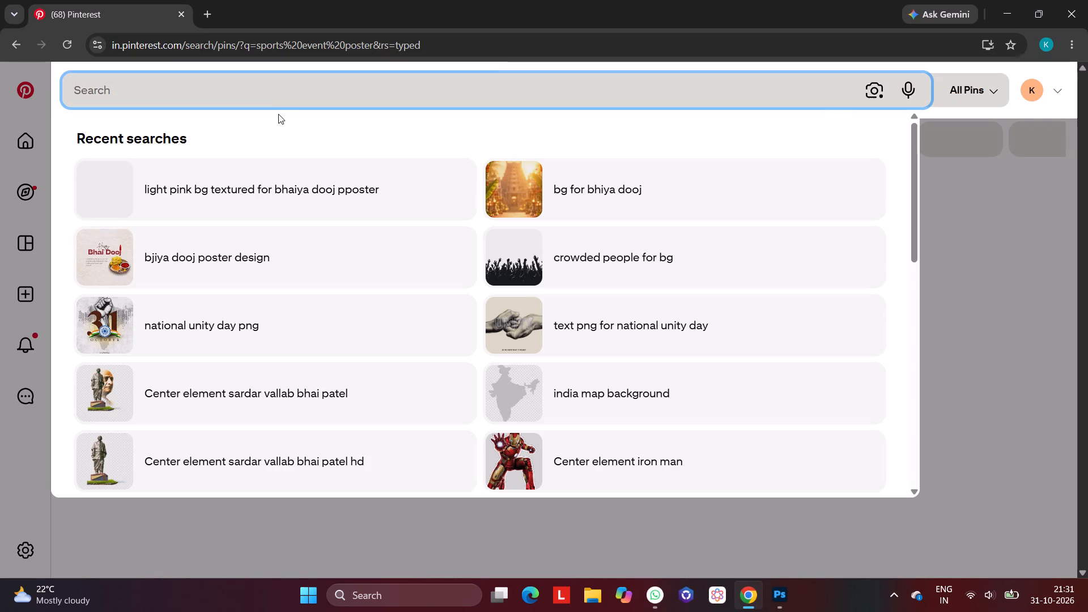
left_click(276, 99)
type("sports evem")
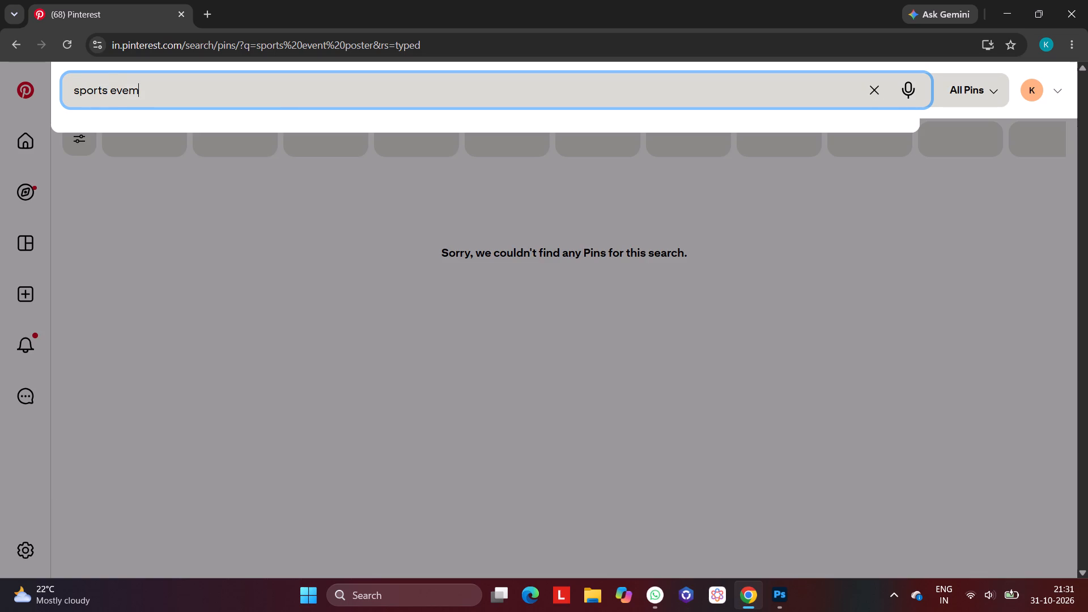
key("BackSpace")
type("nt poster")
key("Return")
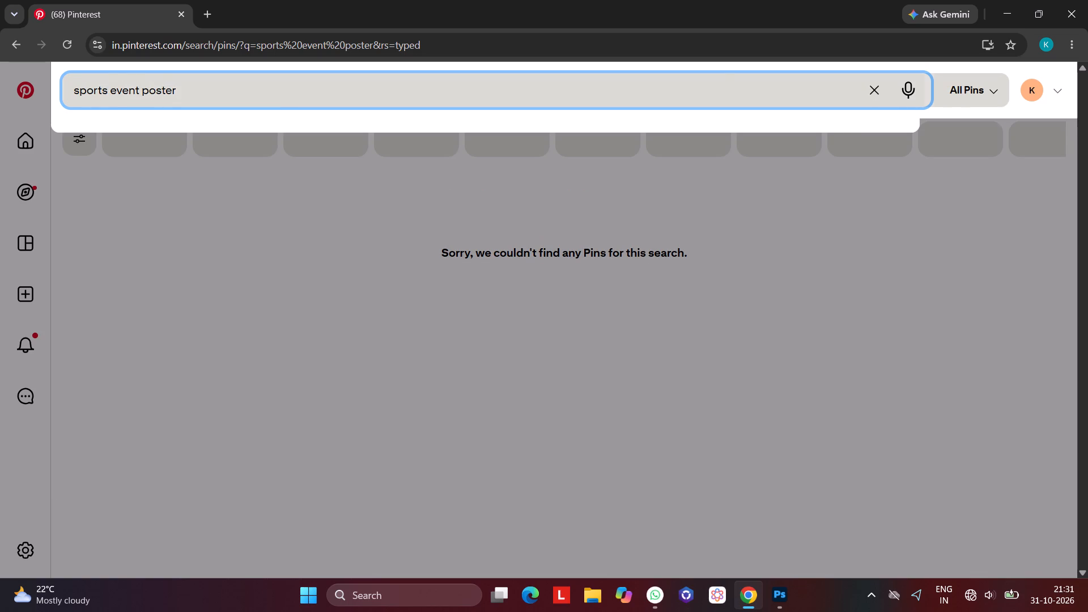
Open the Wi-Fi network list and select the Redmi Note 13 5G network to restore the internet connection.
left_click(981, 596)
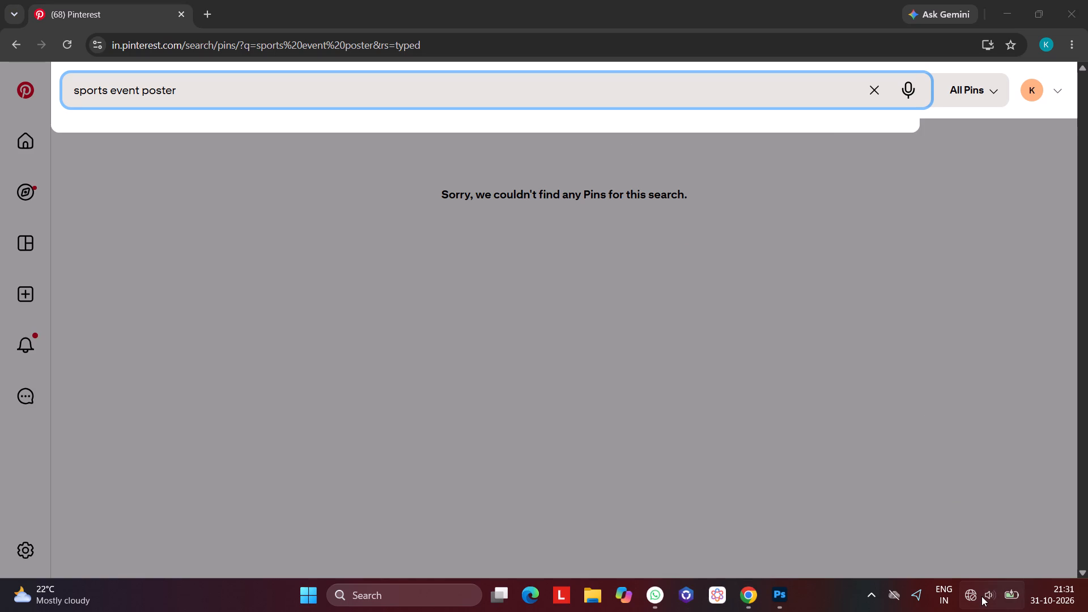
left_click(877, 93)
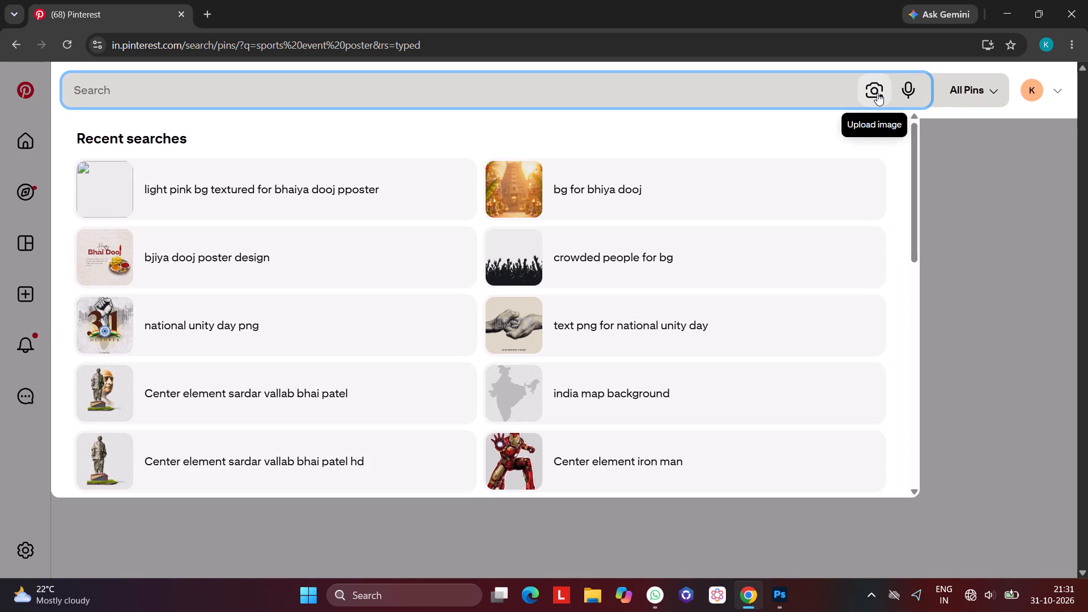
left_click(981, 583)
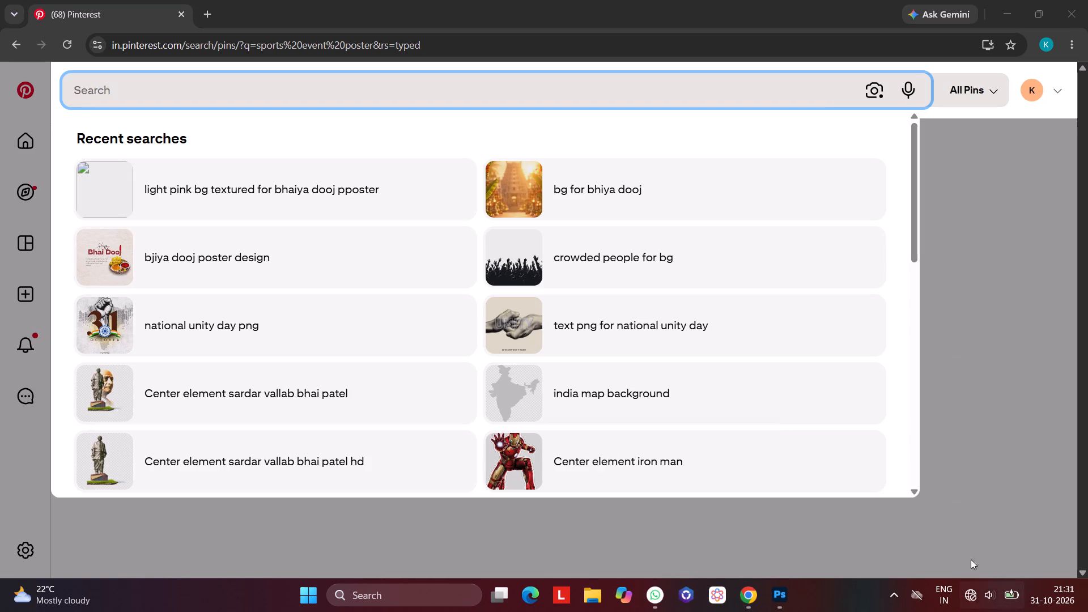
left_click(971, 266)
left_click(975, 606)
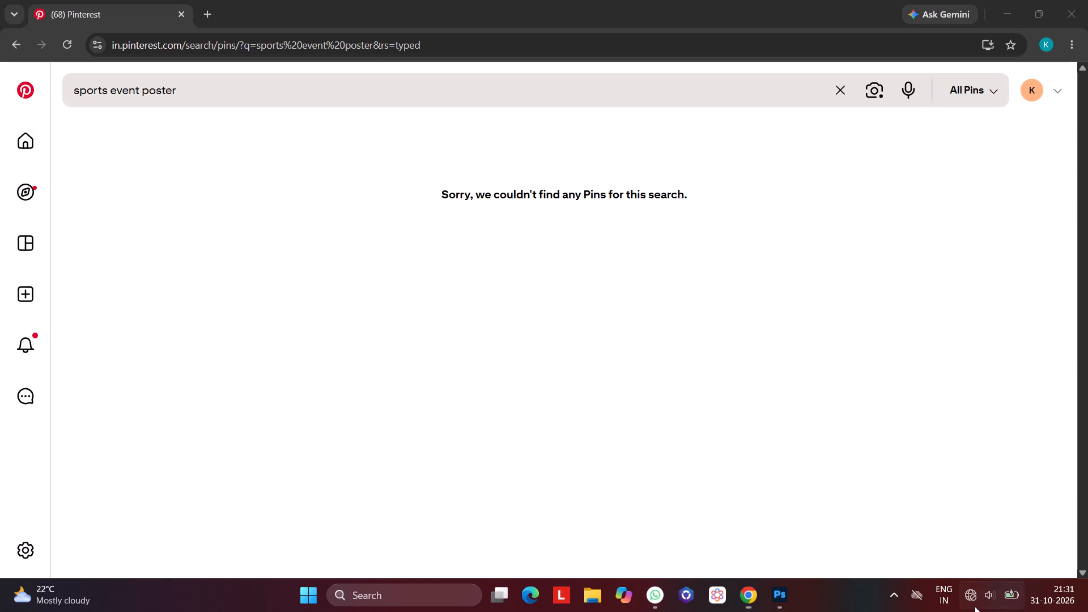
left_click(901, 343)
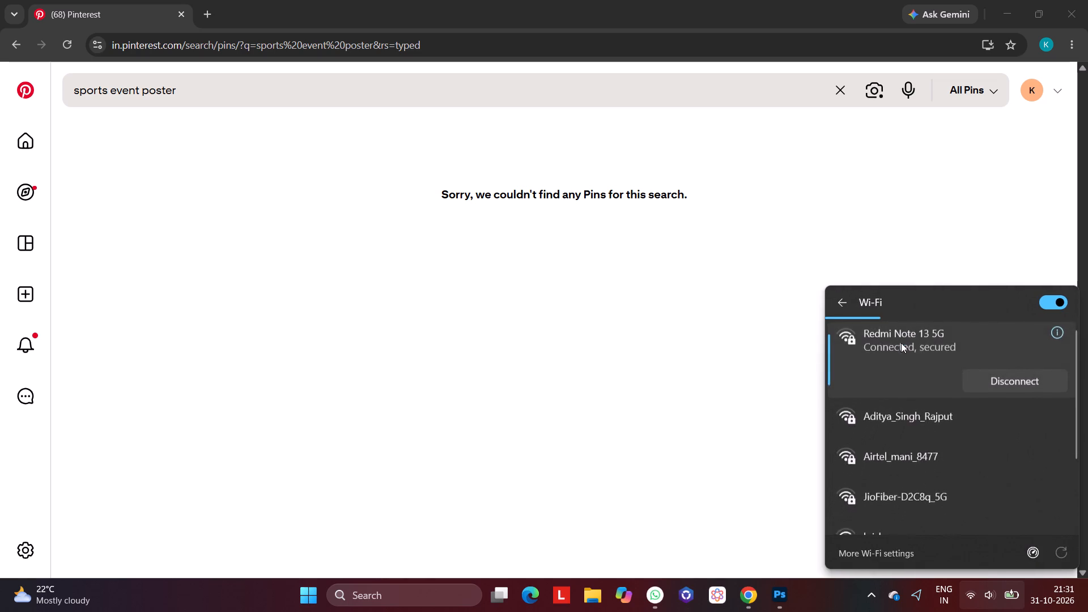
scroll(901, 343, "up", 2)
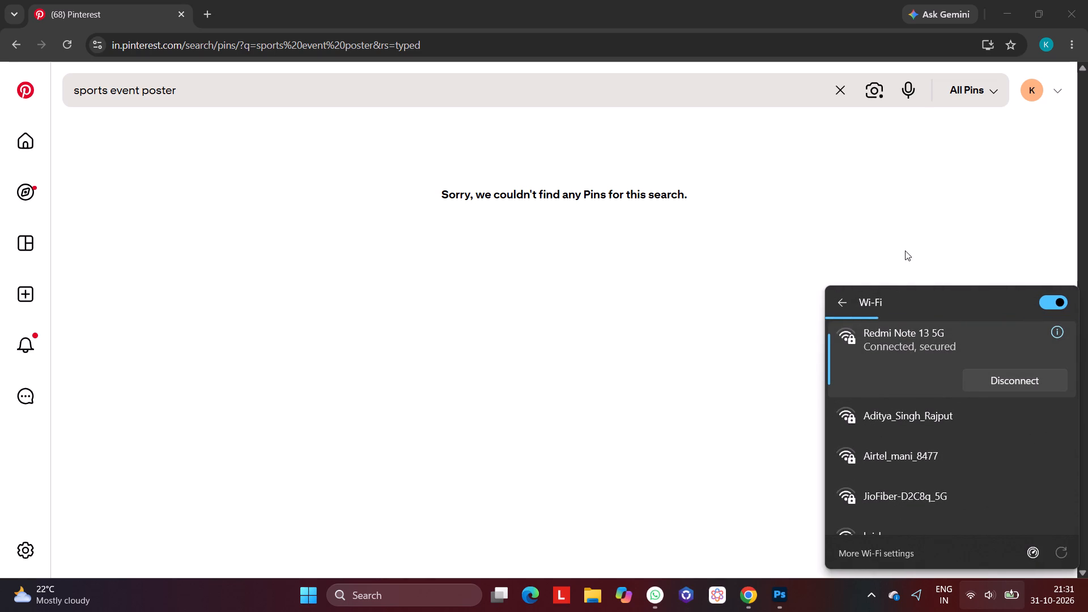
left_click(905, 250)
Clear the Pinterest search text and search again for "sports event poster".
left_click(583, 97)
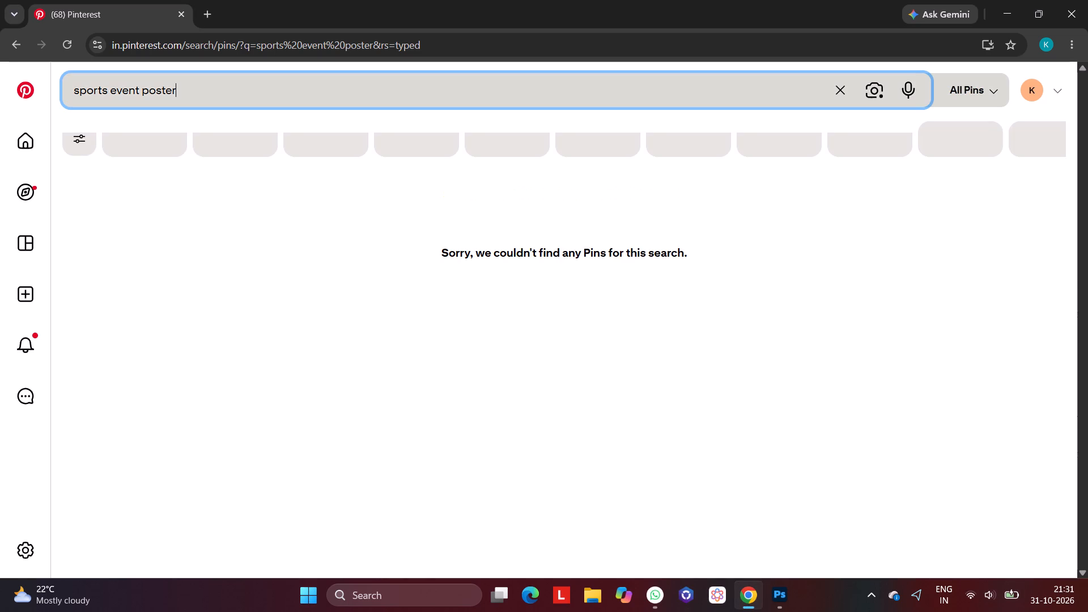
left_click(834, 101)
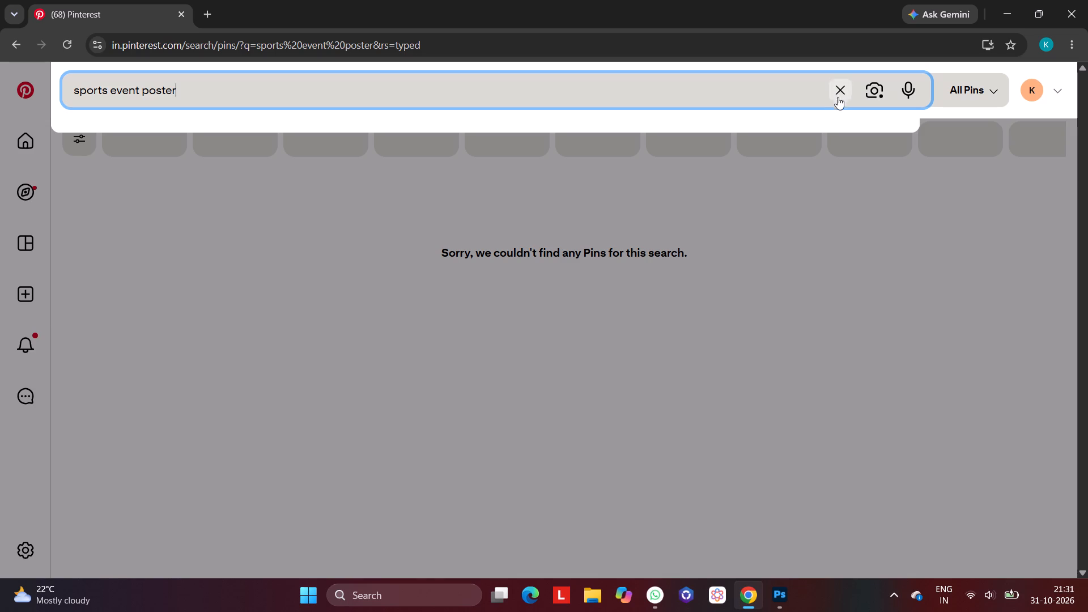
left_click(840, 93)
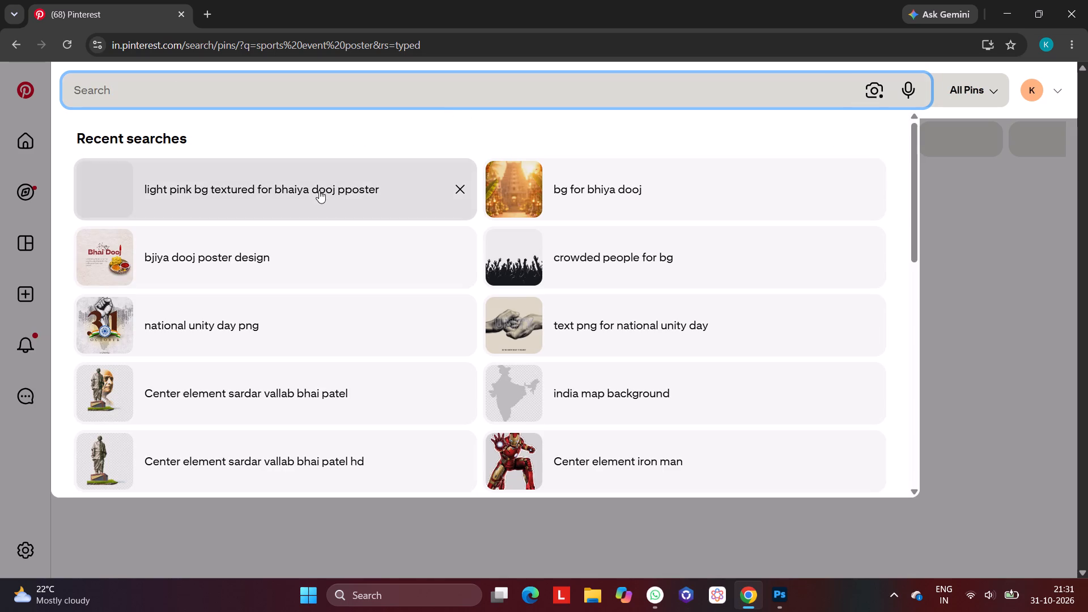
left_click(382, 90)
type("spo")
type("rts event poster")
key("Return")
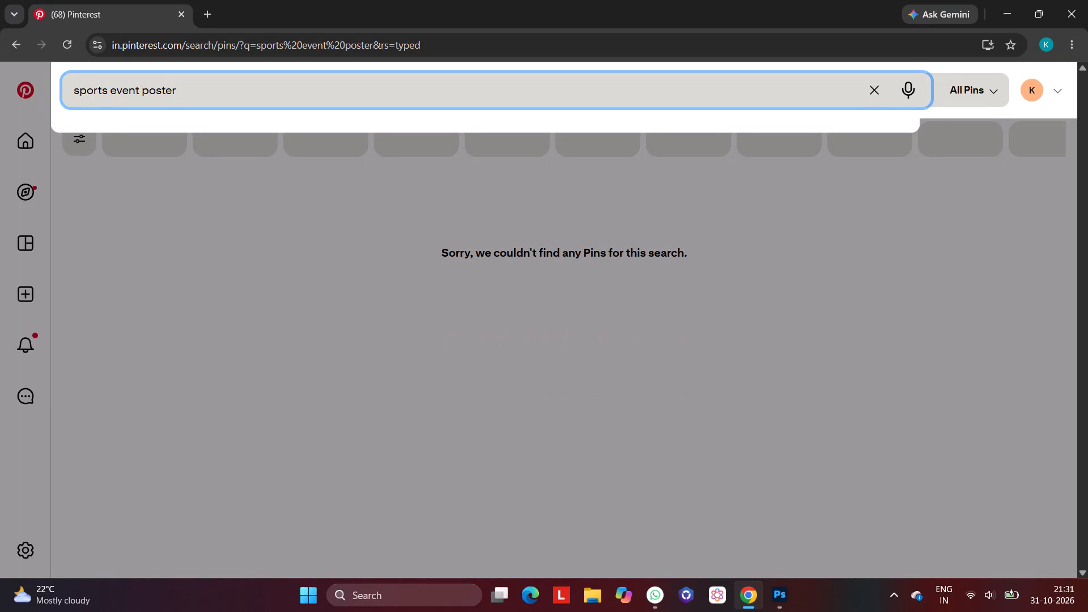
Reopen the Wi-Fi network list and reconnect to the Redmi Note 13 5G network.
left_click(998, 603)
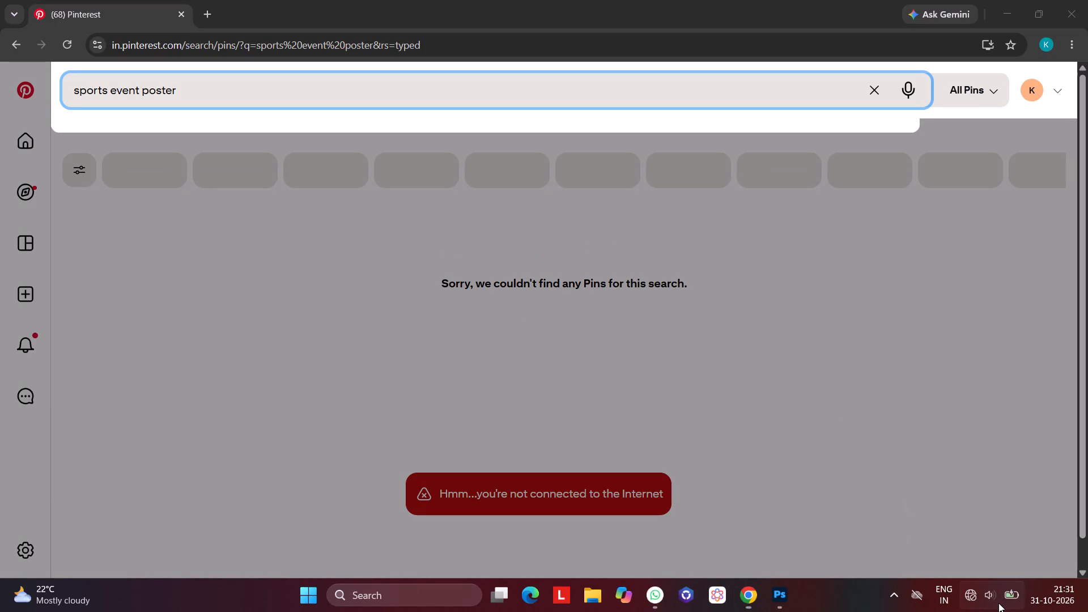
left_click(891, 329)
scroll(891, 329, "up", 2)
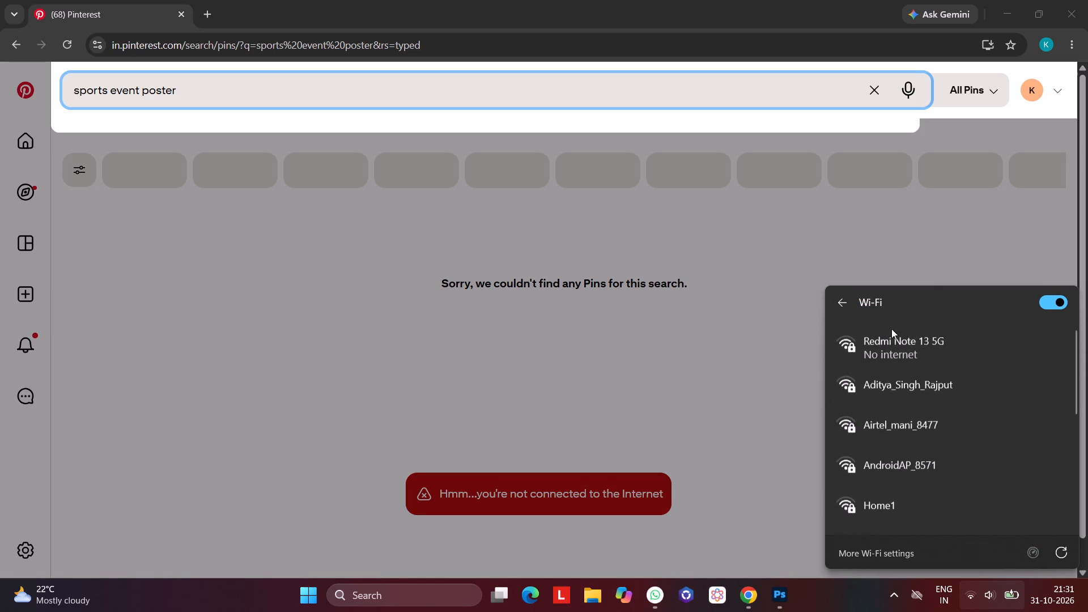
scroll(891, 329, "up", 1)
left_click(896, 337)
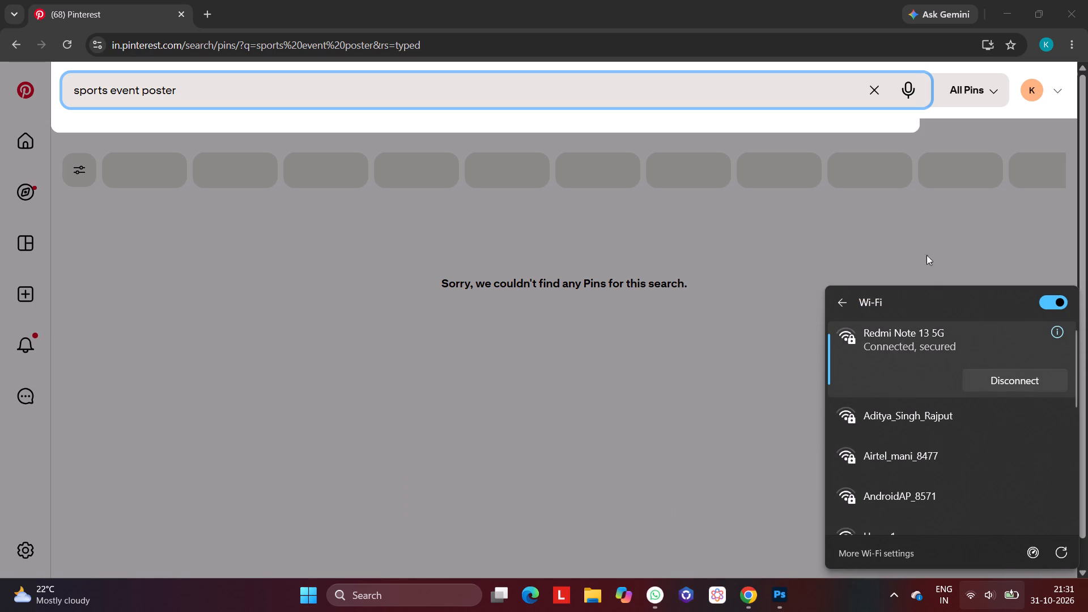
left_click(928, 248)
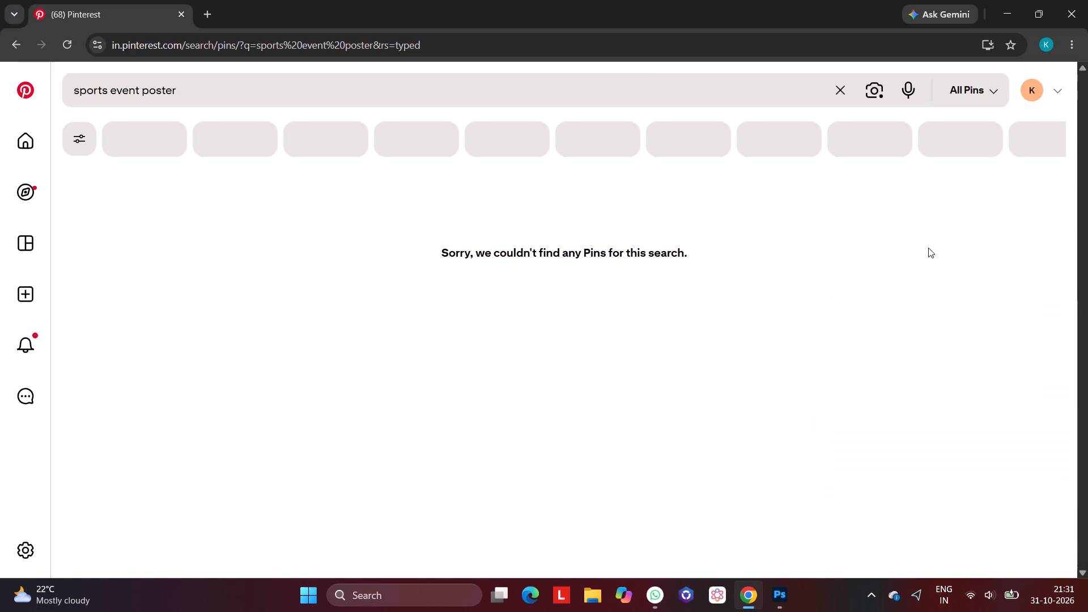
Resubmit the Pinterest search for "sports event poster".
left_click(697, 92)
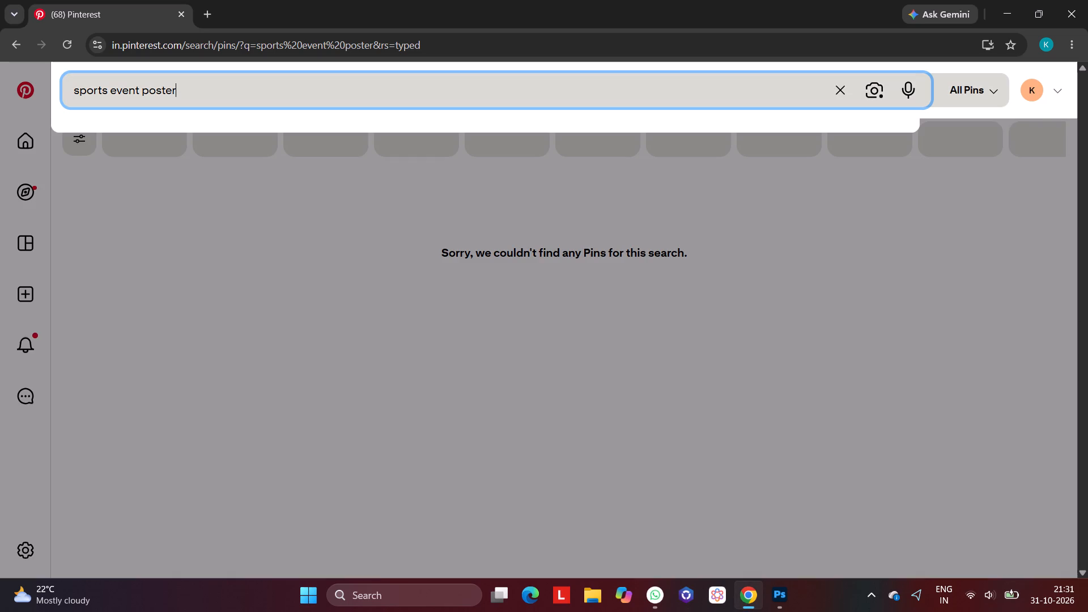
left_click(758, 96)
key("BackSpace")
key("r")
key("Return")
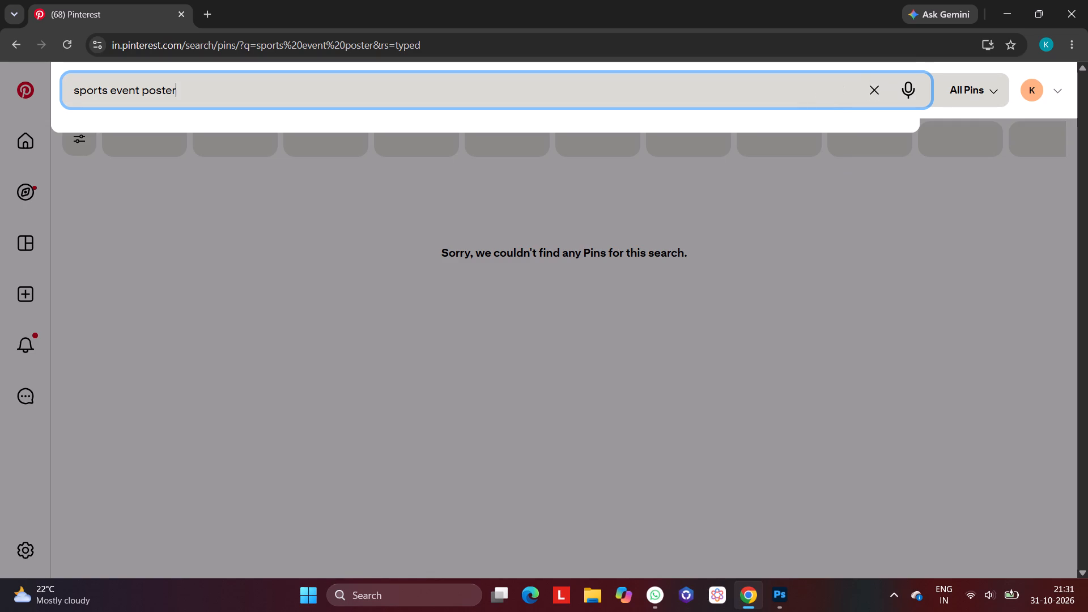
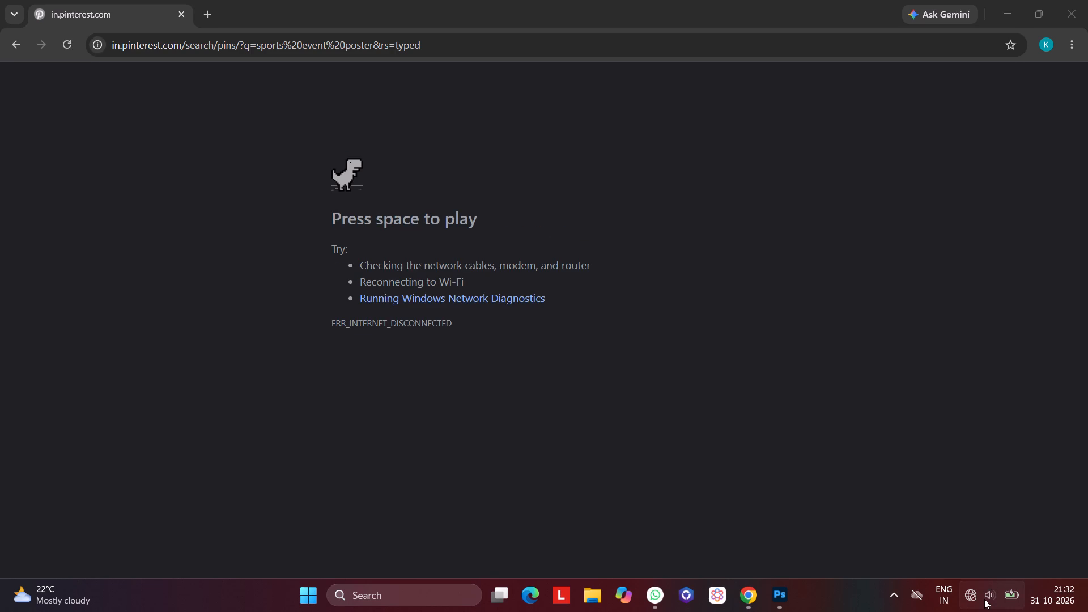
Bring up the list of available Wi-Fi networks and refresh it to rescan for a connection.
left_click(984, 599)
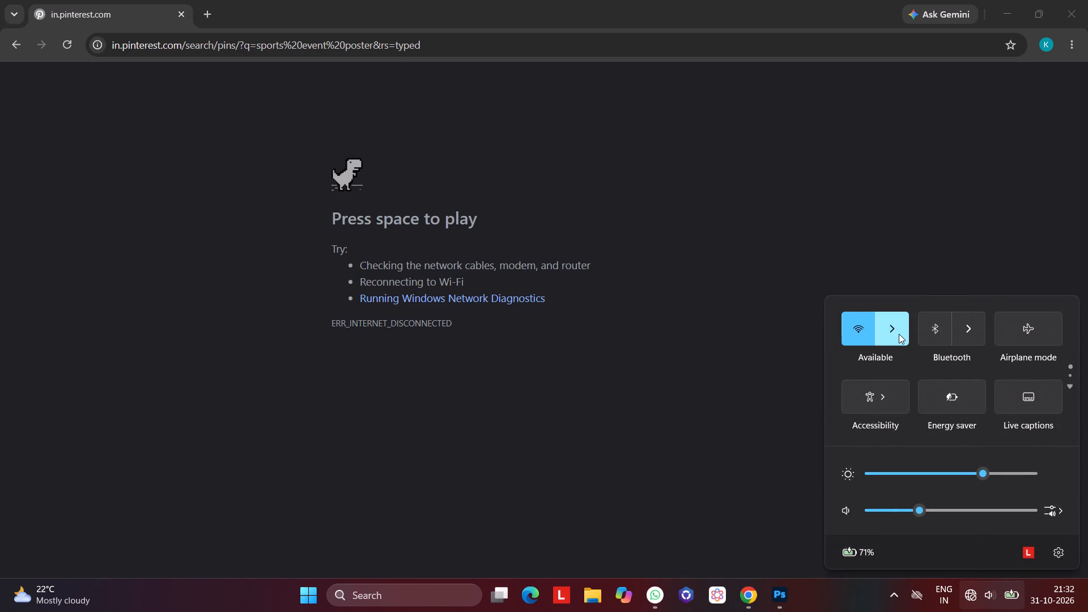
left_click(899, 334)
scroll(899, 334, "up", 10)
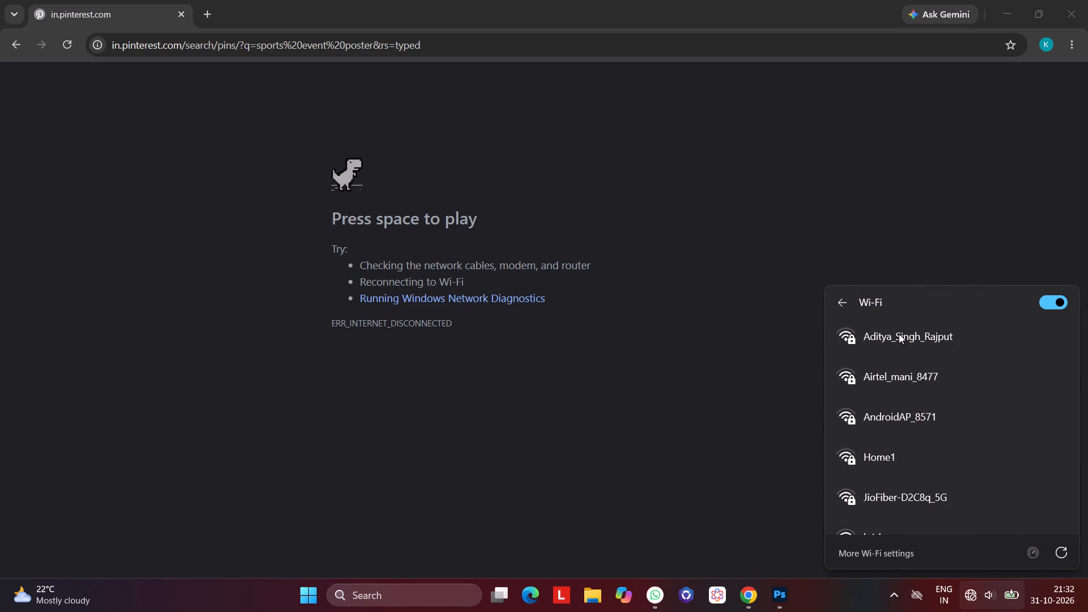
left_click(1062, 552)
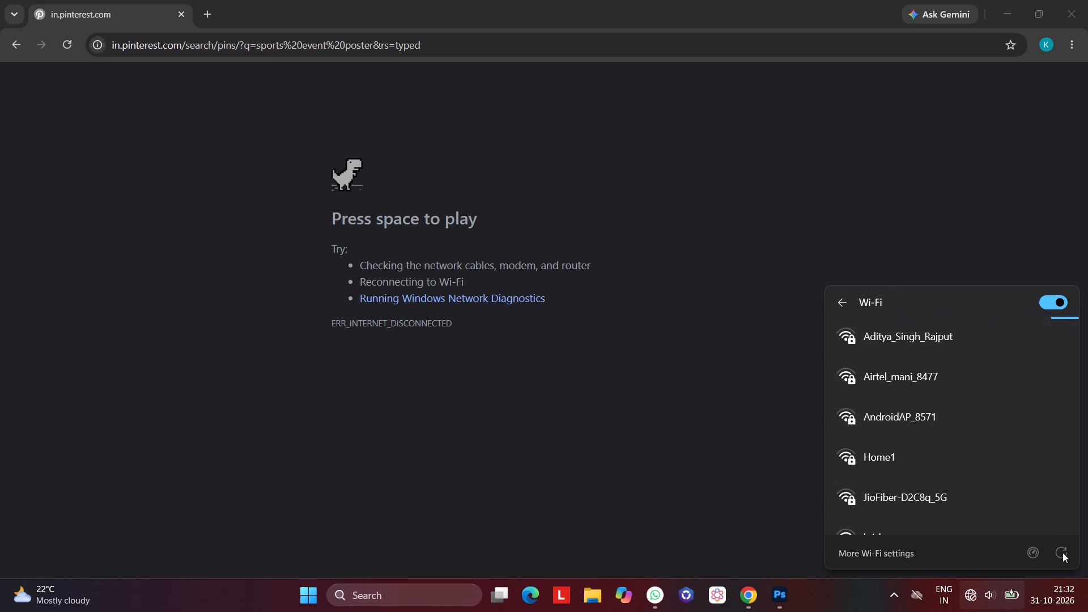
triple_click(1062, 552)
left_click(1062, 552)
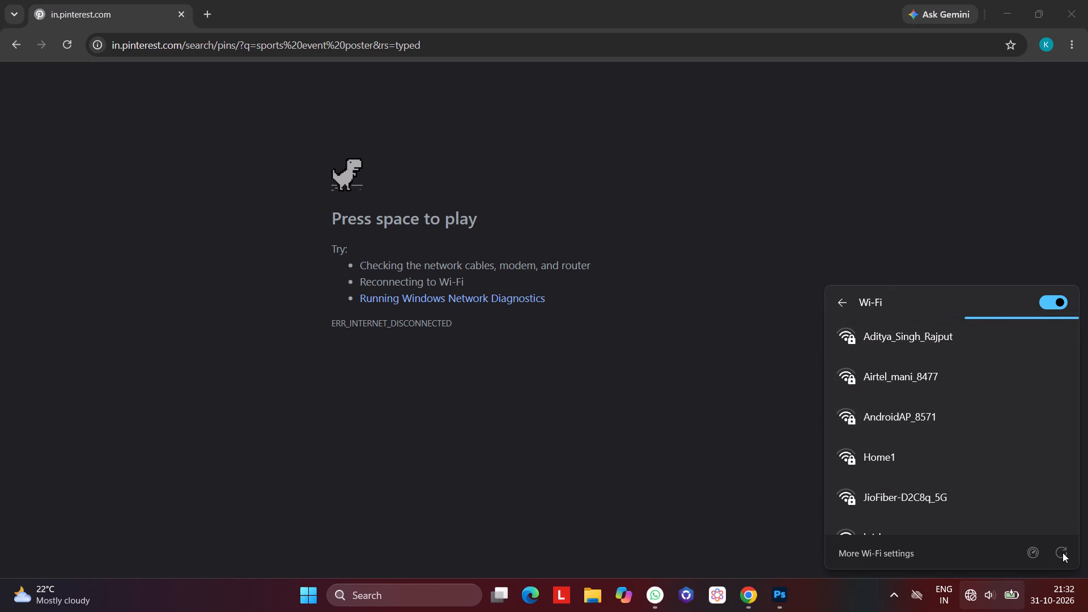
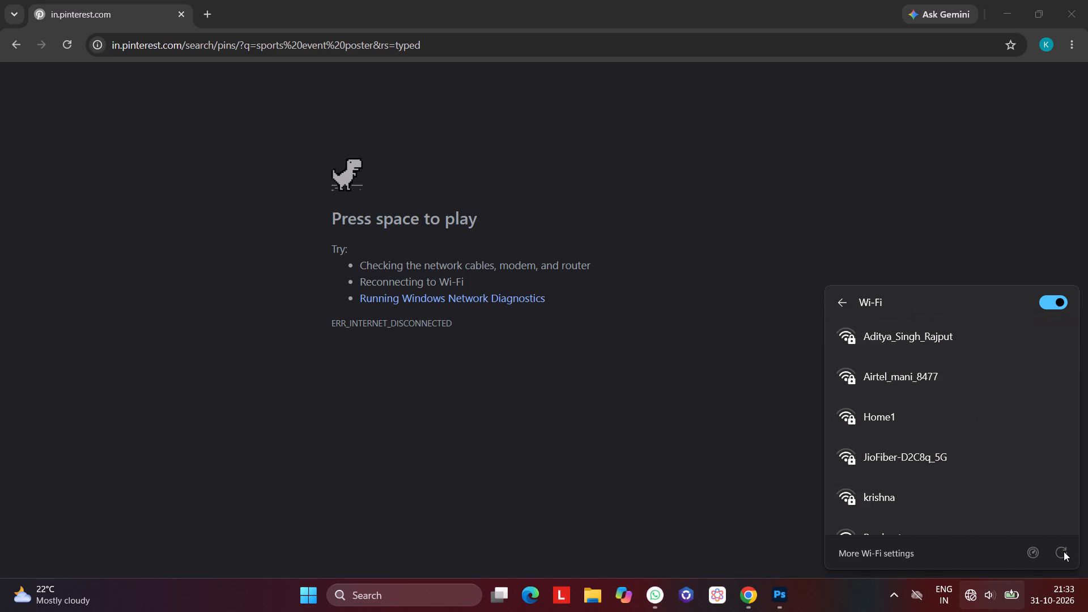
Rescan for available Wi-Fi networks several times, looking for one to reconnect to, and close the network list.
left_click(1064, 551)
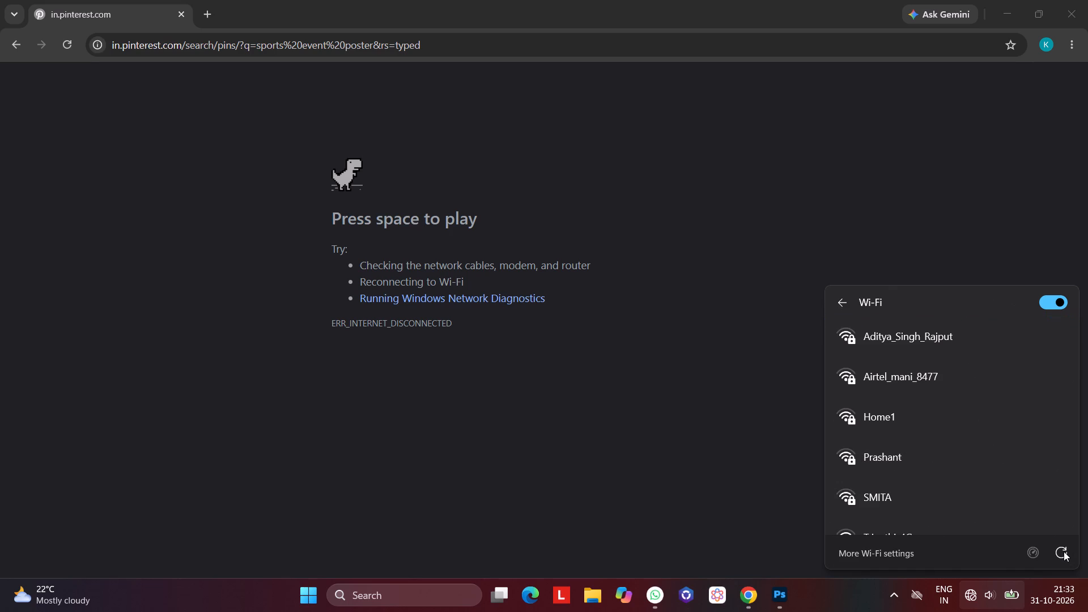
left_click(1064, 551)
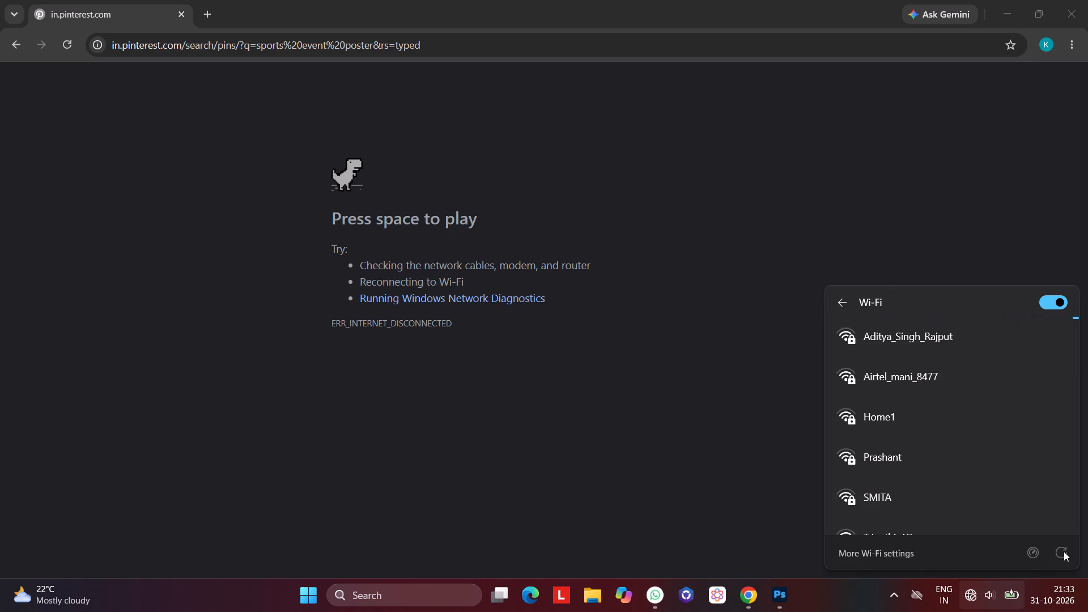
left_click(1064, 551)
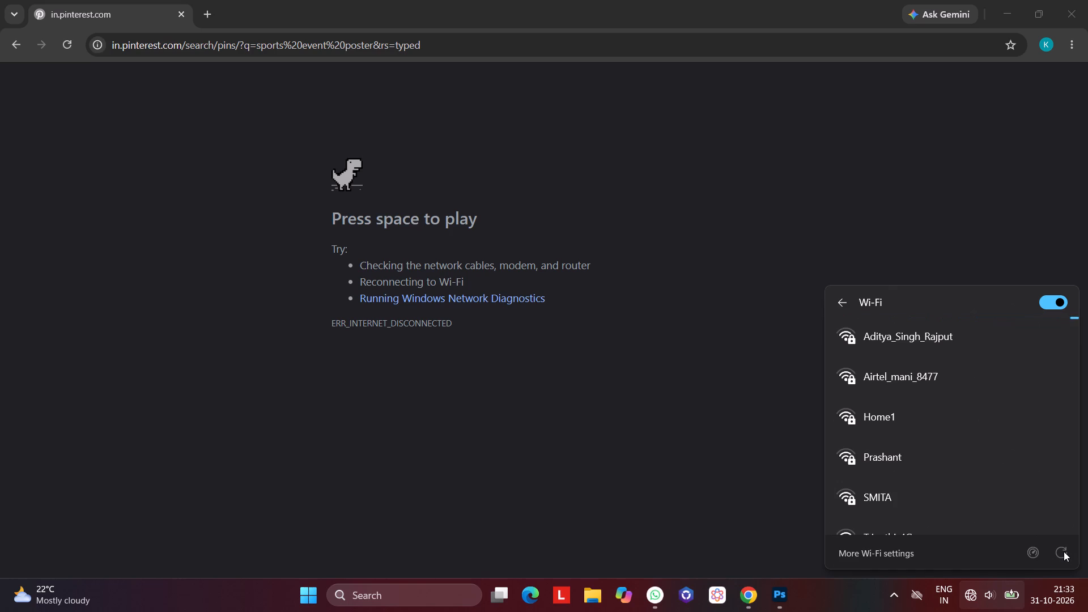
triple_click(1064, 551)
left_click(841, 308)
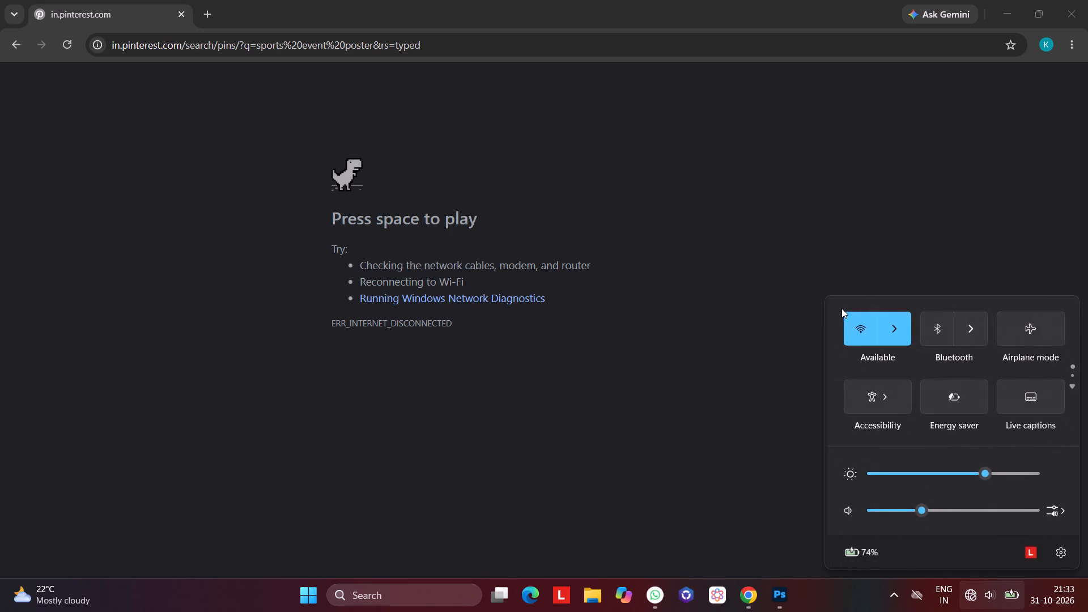
left_click(762, 293)
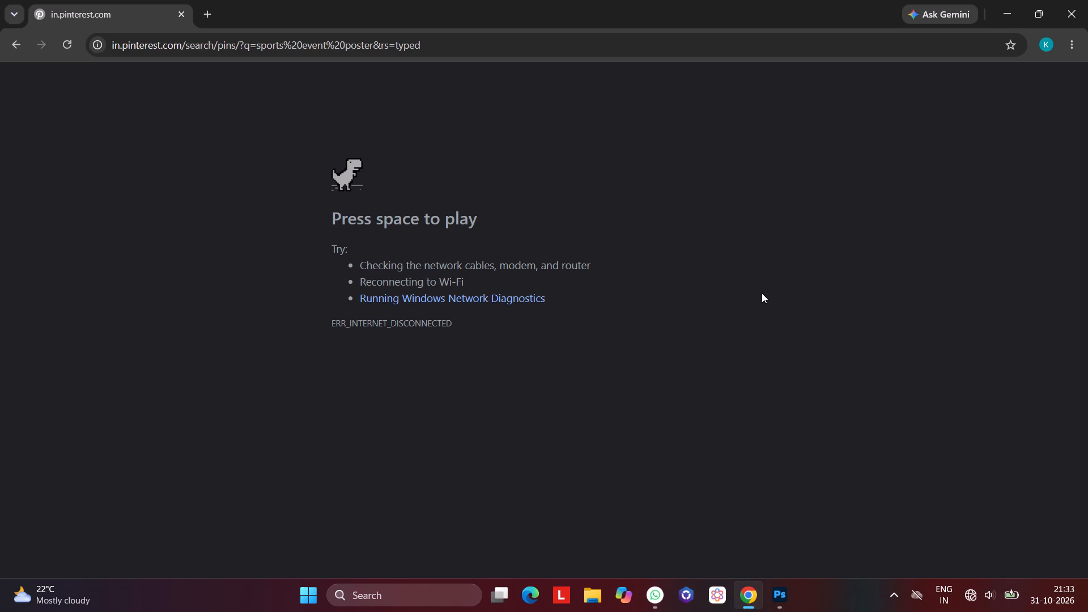
Switch to Photoshop and add a layer mask to Layer 1, the couple illustration in the Untitled-1 poster.
left_click(778, 597)
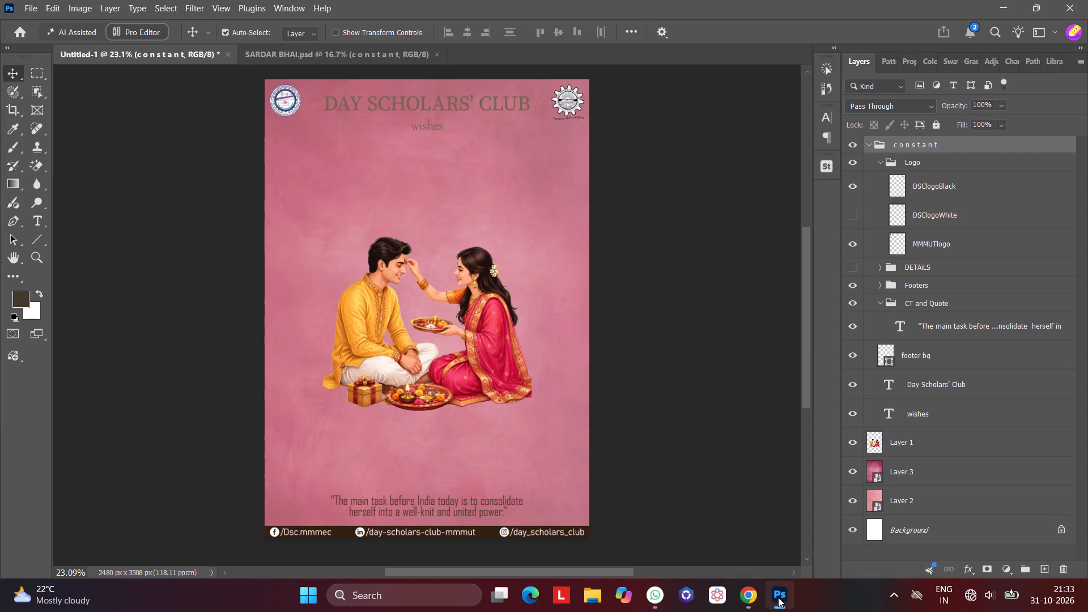
left_click(911, 453)
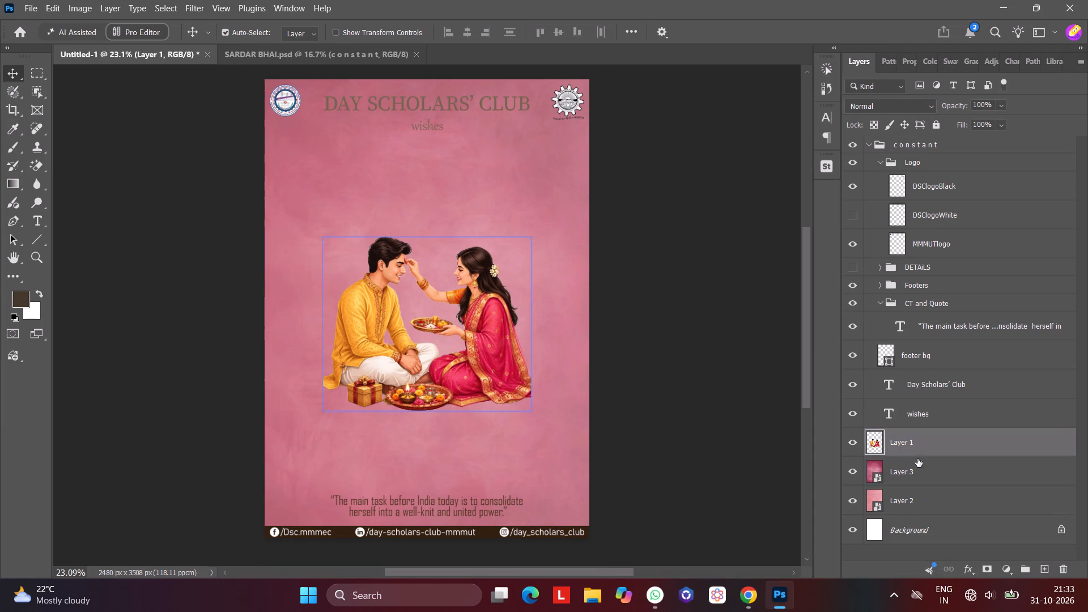
left_click(987, 569)
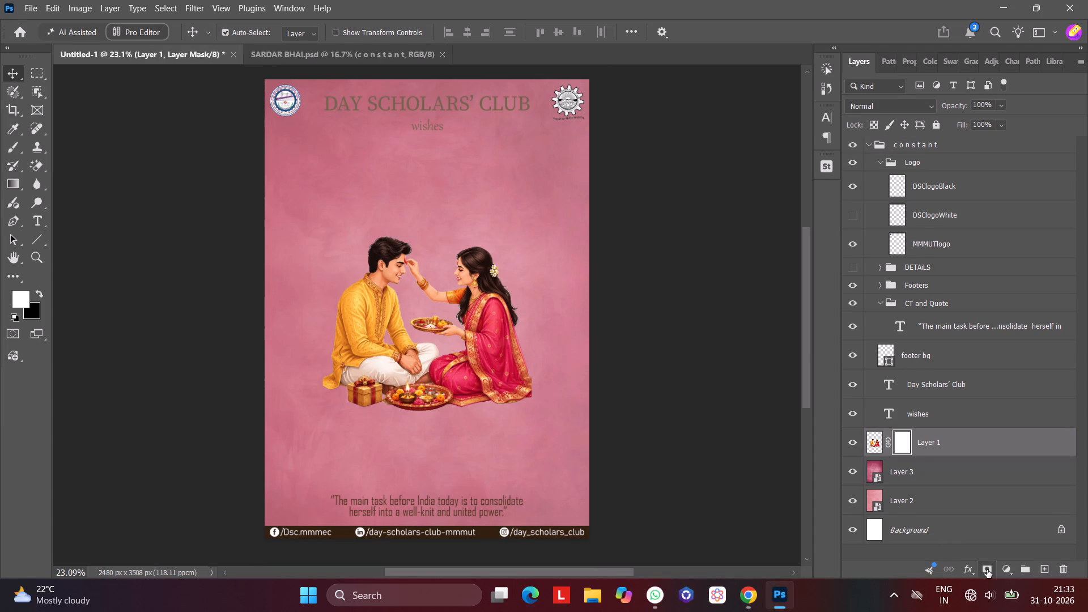
Activate the Brush tool for the Layer 1 mask and open the brush size, hardness and preset options.
left_click(16, 147)
left_click(235, 28)
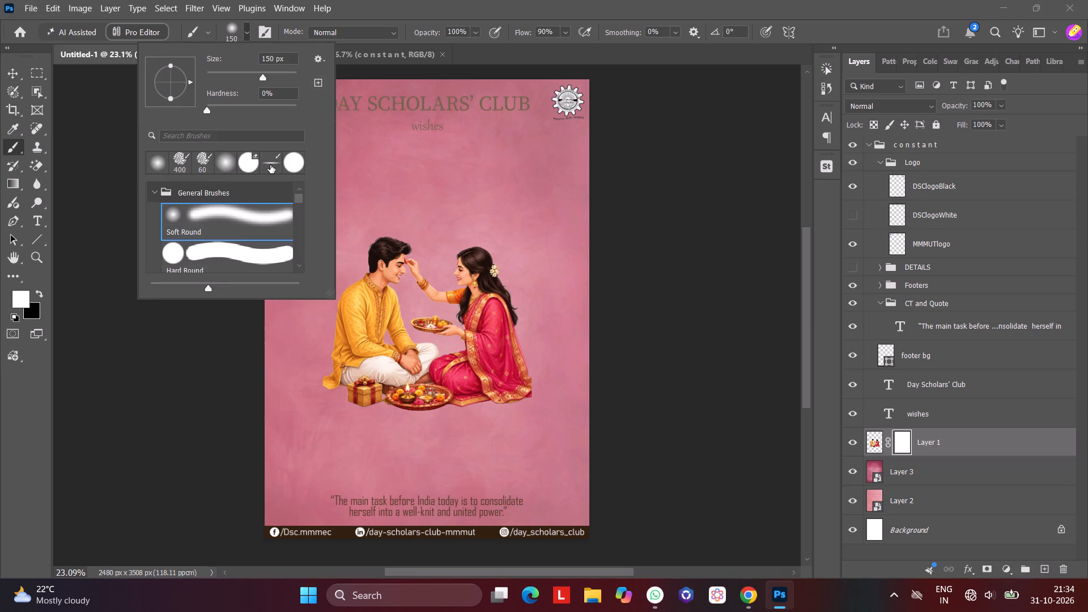
Choose the flattened soft elliptical brush from the recent brushes and enlarge it to 1700 px.
left_click(270, 164)
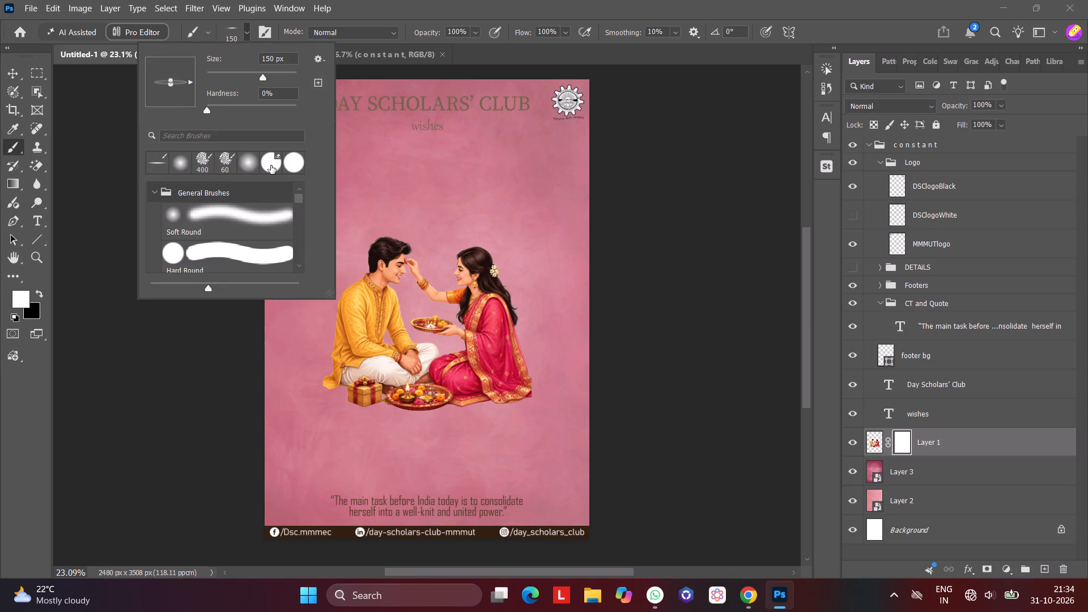
type("]]")
left_click(717, 175)
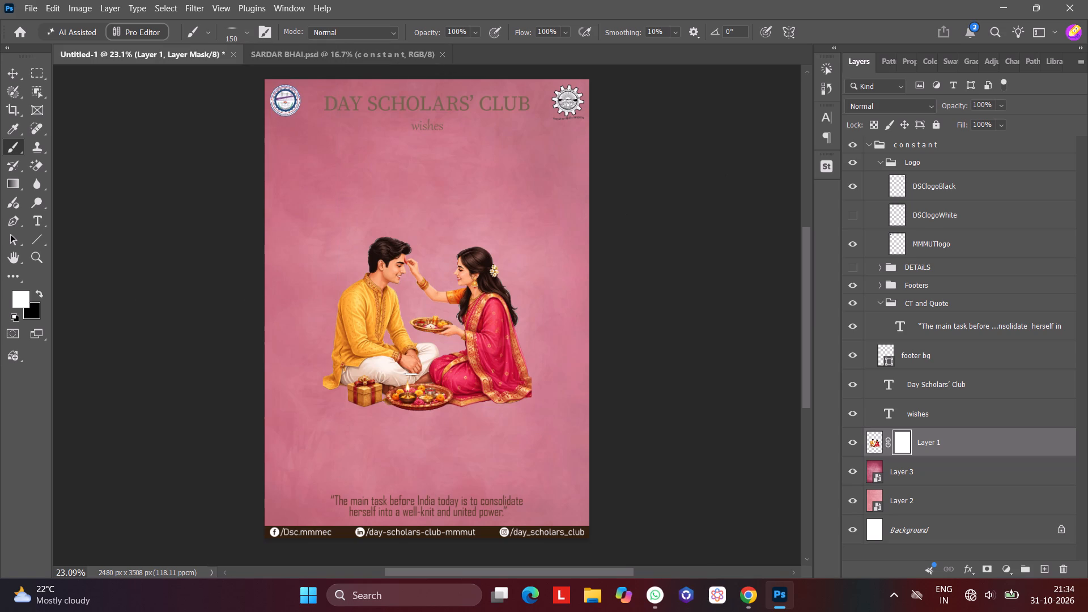
key("bracketright")
key("bracketright")
key("bracketright")
key("bracketright")
key("bracketright")
key("bracketright")
key("bracketright")
key("bracketright")
key("bracketright")
key("bracketright")
key("bracketright")
key("bracketright")
key("bracketright")
key("bracketright")
type("]]]]")
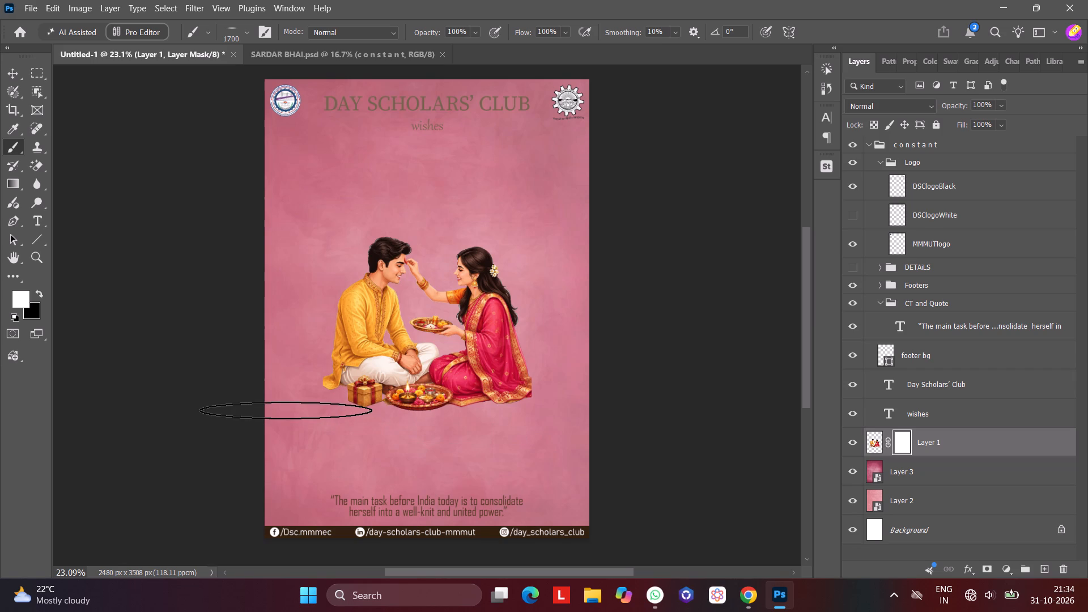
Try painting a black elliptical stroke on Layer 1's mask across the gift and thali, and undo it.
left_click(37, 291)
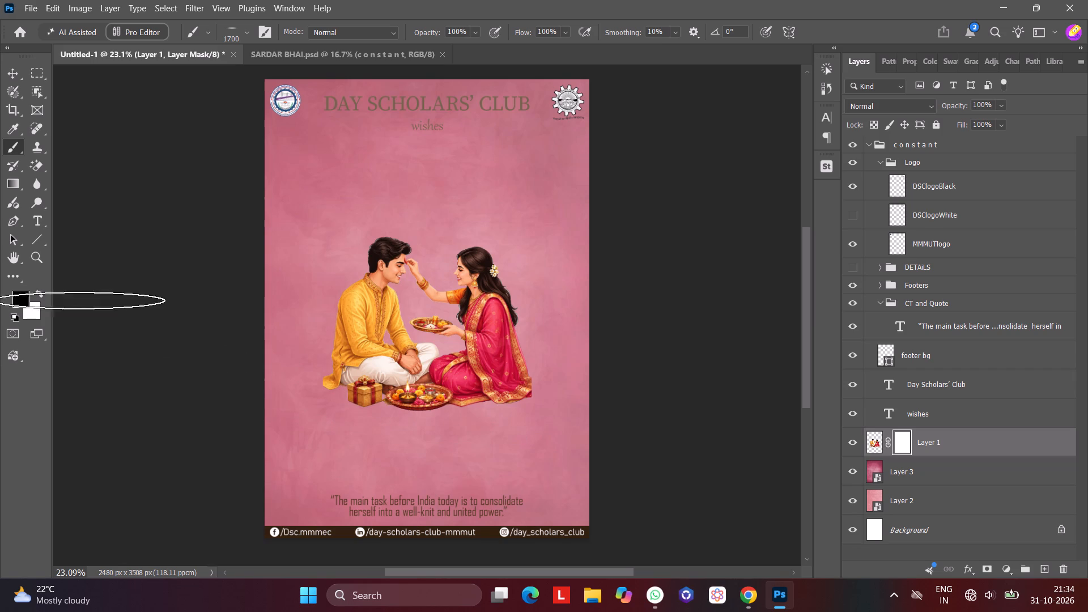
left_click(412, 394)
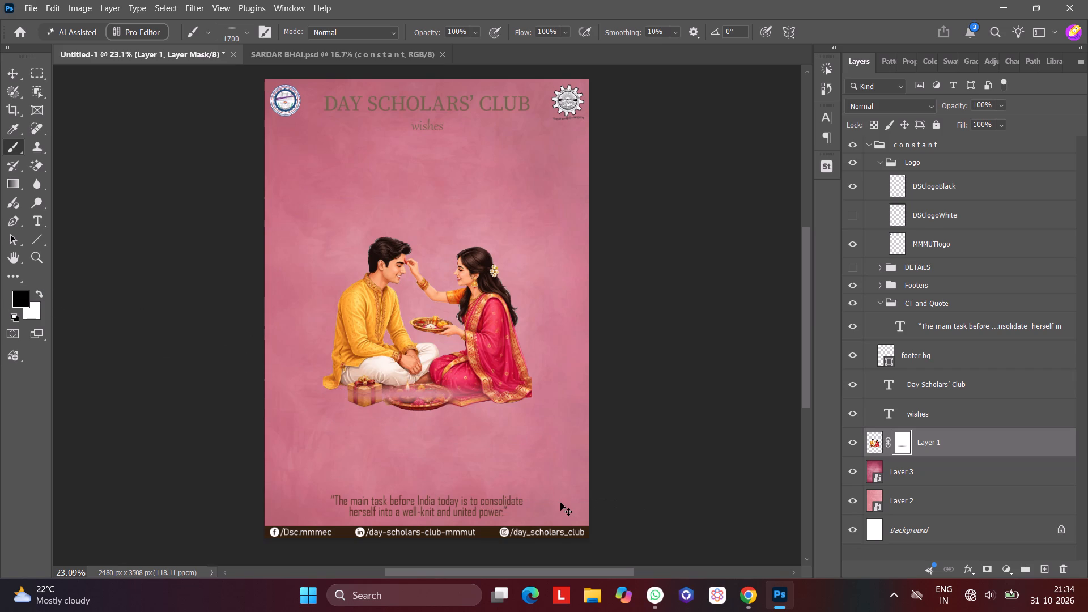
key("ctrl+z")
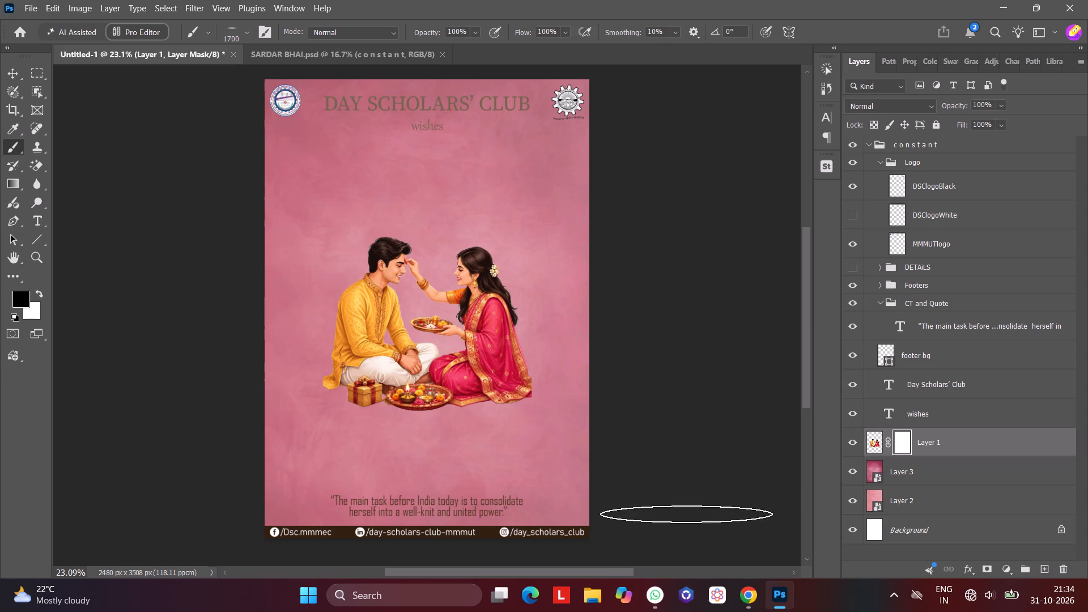
Move the layer mask from Layer 1 to Layer 3.
left_click_drag(906, 445, 888, 466)
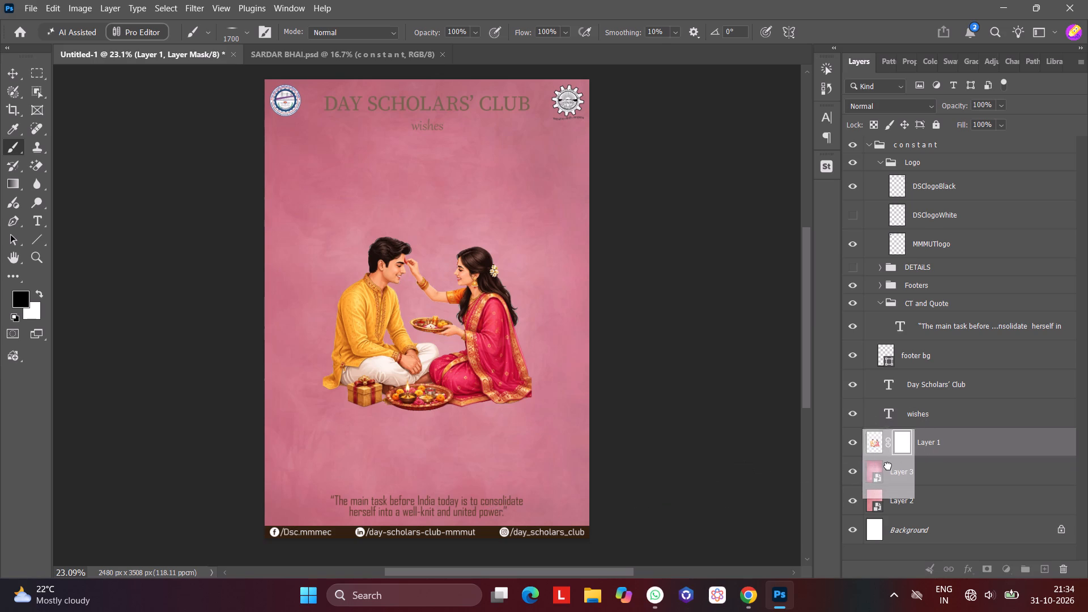
left_click_drag(888, 466, 888, 467)
left_click_drag(899, 468, 1015, 491)
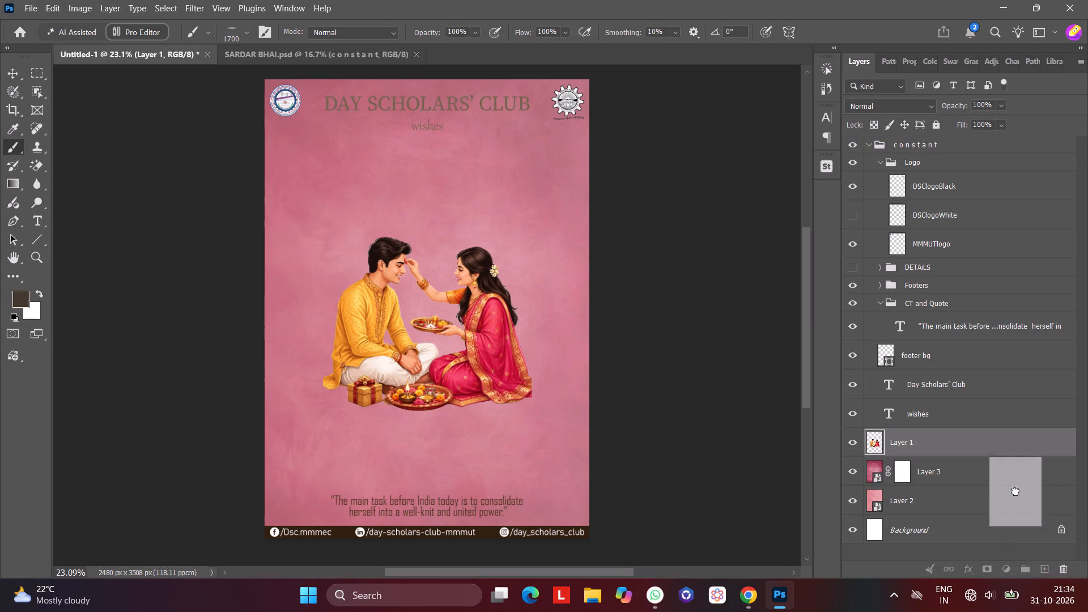
left_click_drag(1015, 491, 967, 482)
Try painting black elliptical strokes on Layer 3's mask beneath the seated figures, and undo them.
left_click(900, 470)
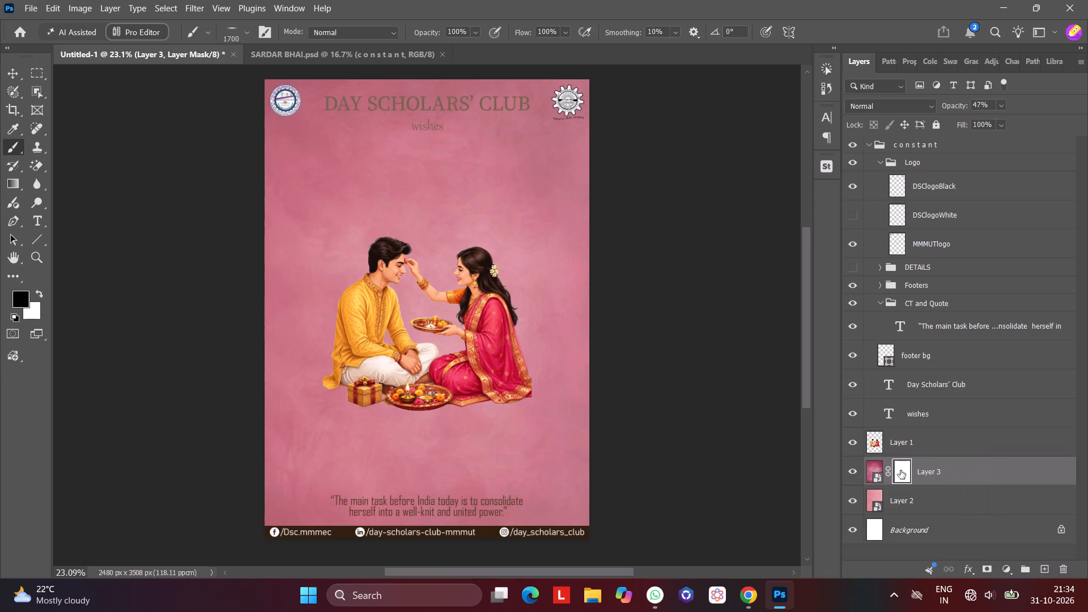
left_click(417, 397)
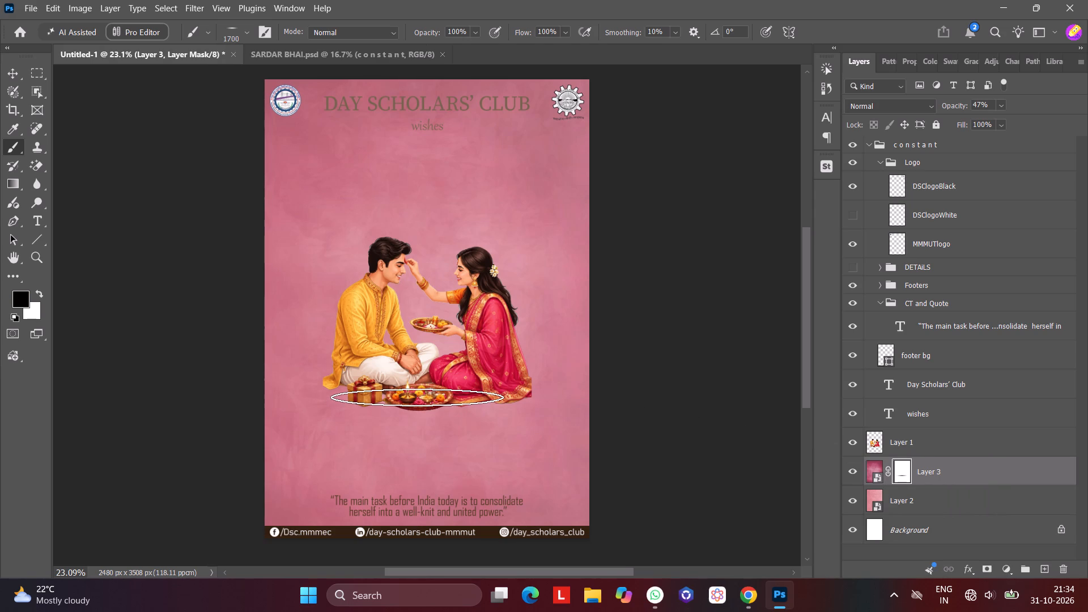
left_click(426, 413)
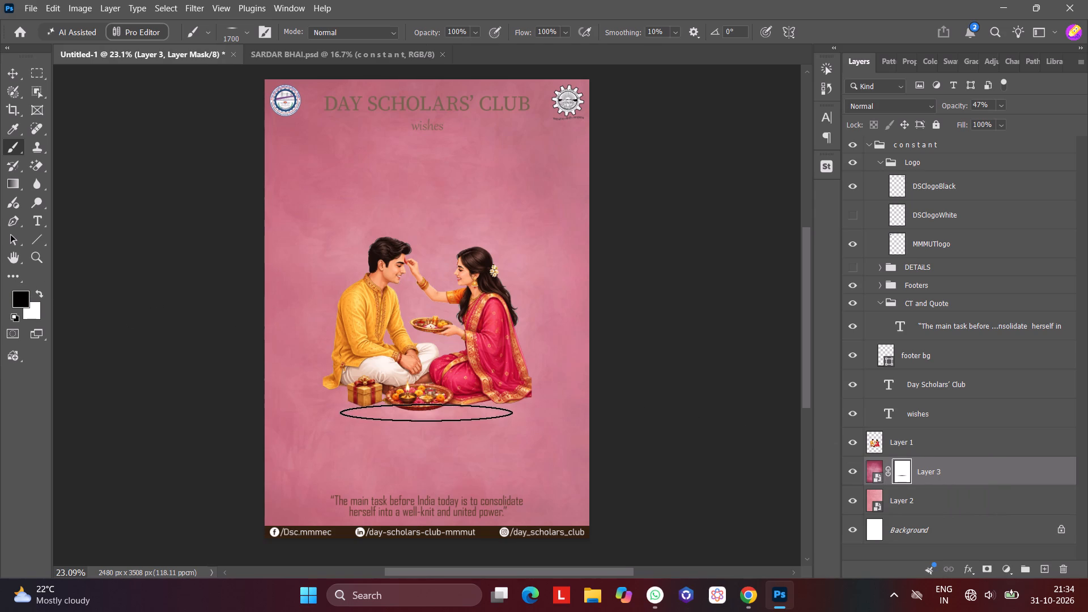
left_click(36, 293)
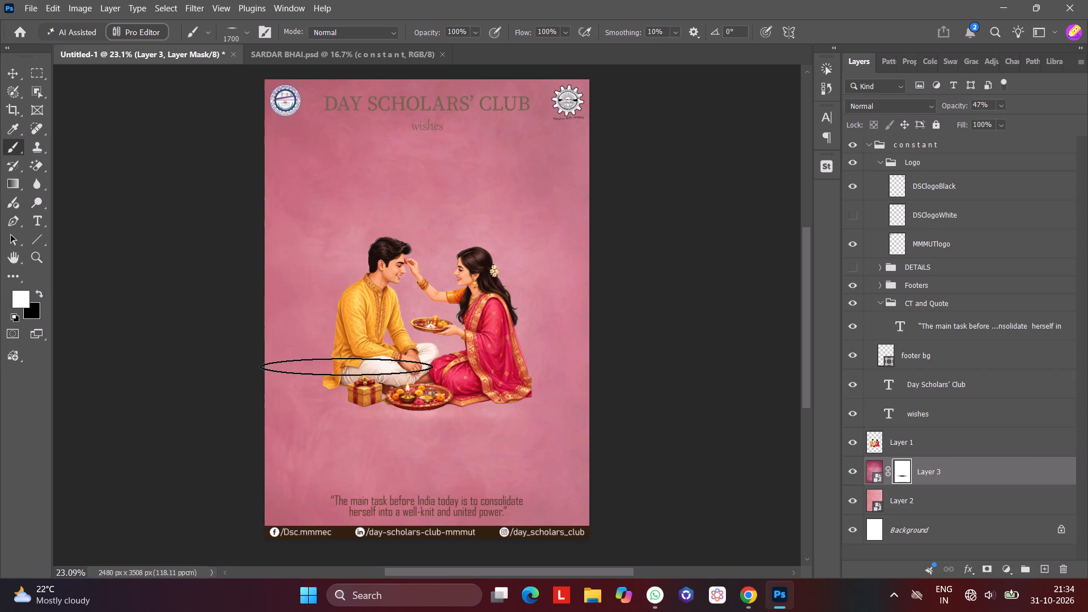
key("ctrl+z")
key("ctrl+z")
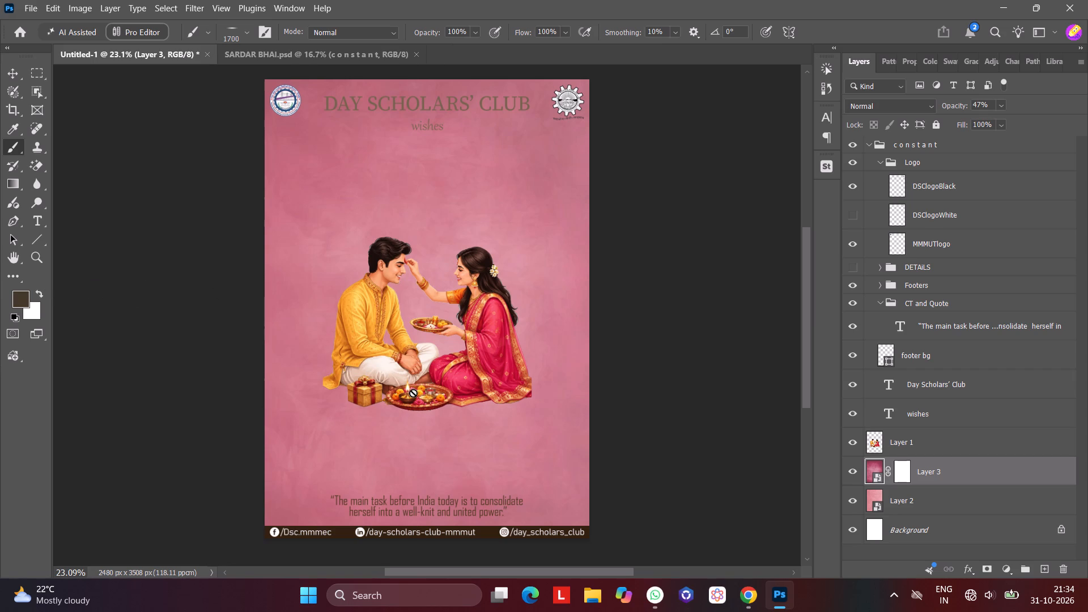
Rasterize the Layer 3 smart object so it can be painted on.
left_click(413, 393)
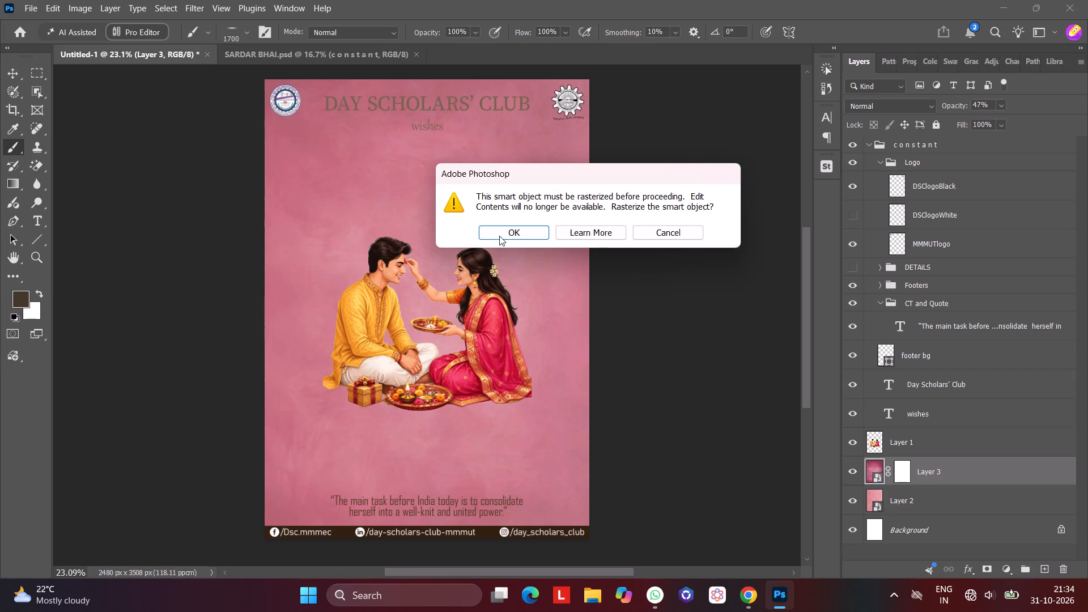
left_click(500, 235)
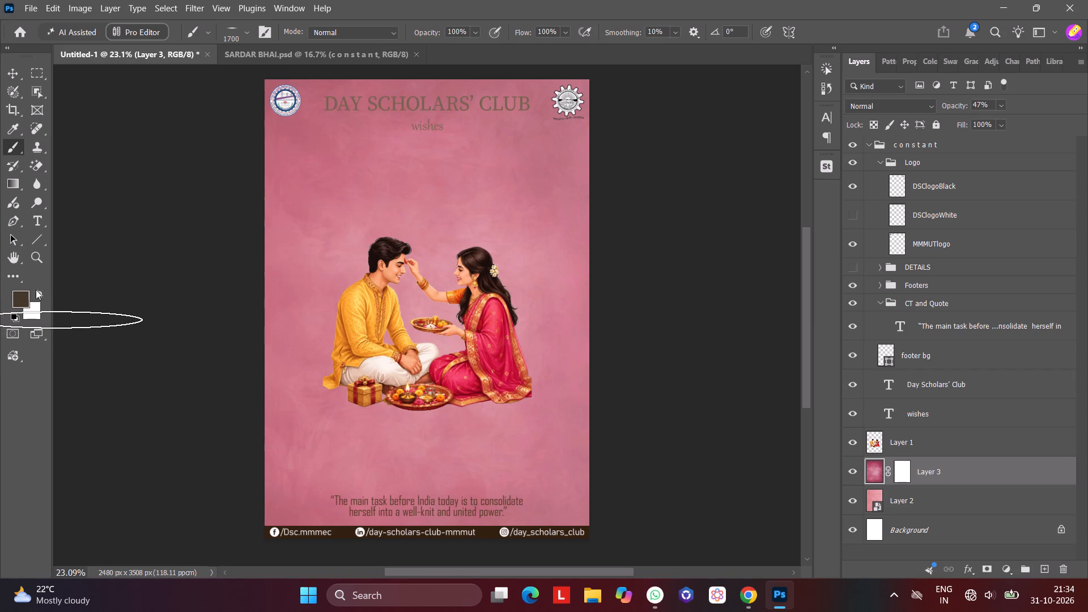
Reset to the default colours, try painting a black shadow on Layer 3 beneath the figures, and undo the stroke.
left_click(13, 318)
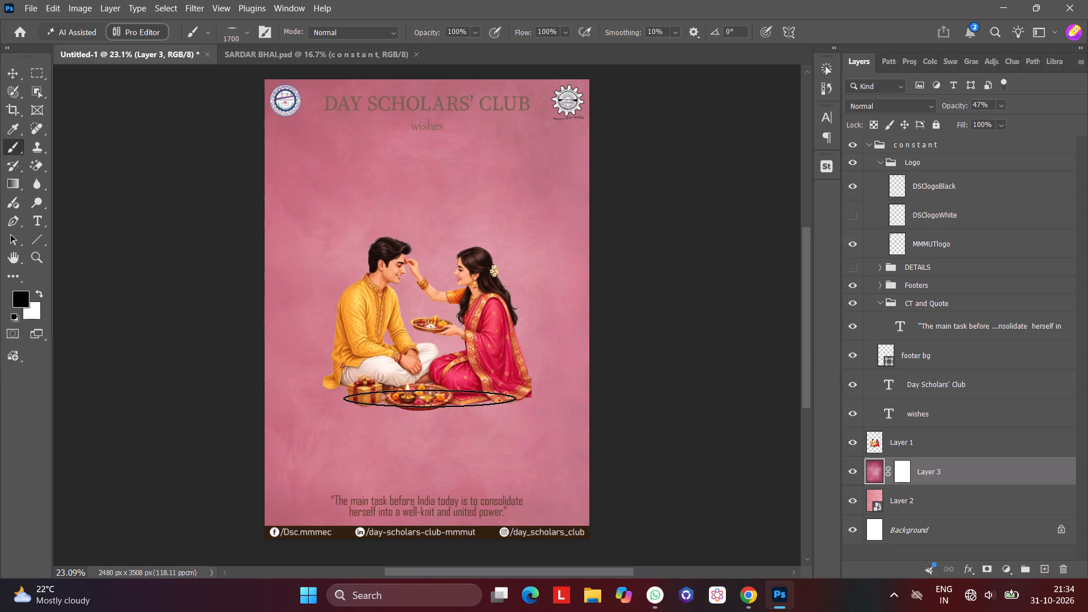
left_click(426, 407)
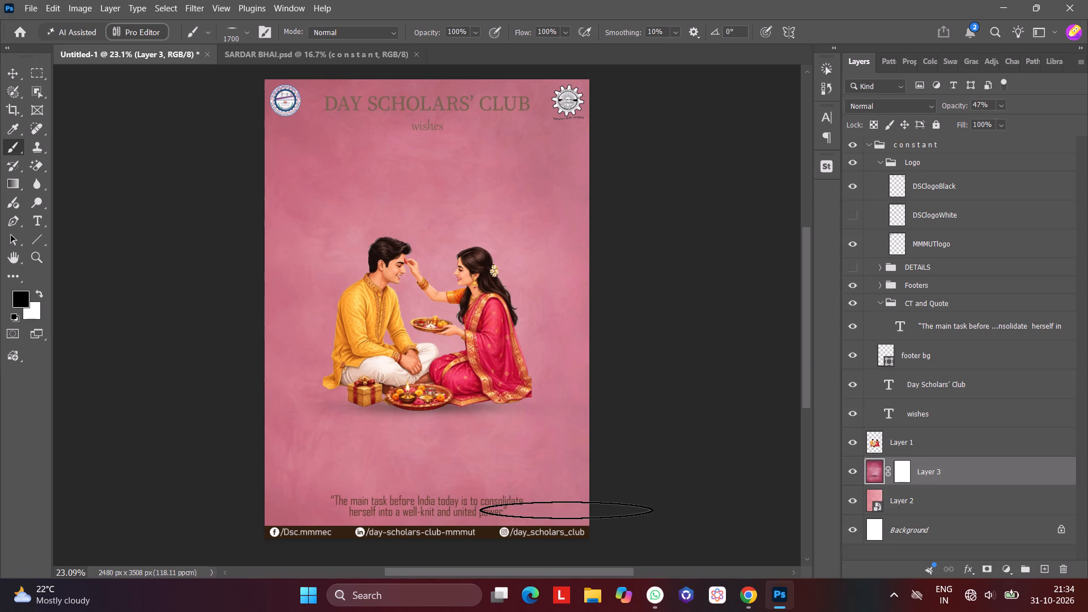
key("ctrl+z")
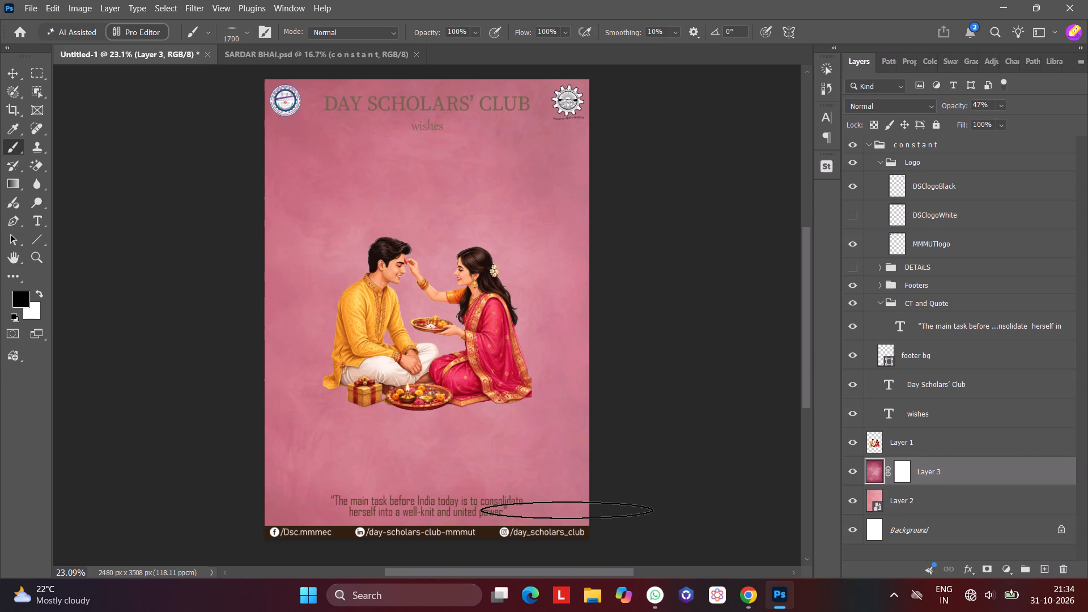
Lower the opacity of Layer 1, the tilak illustration, to 23%.
key("ctrl+equal")
key("ctrl+equal")
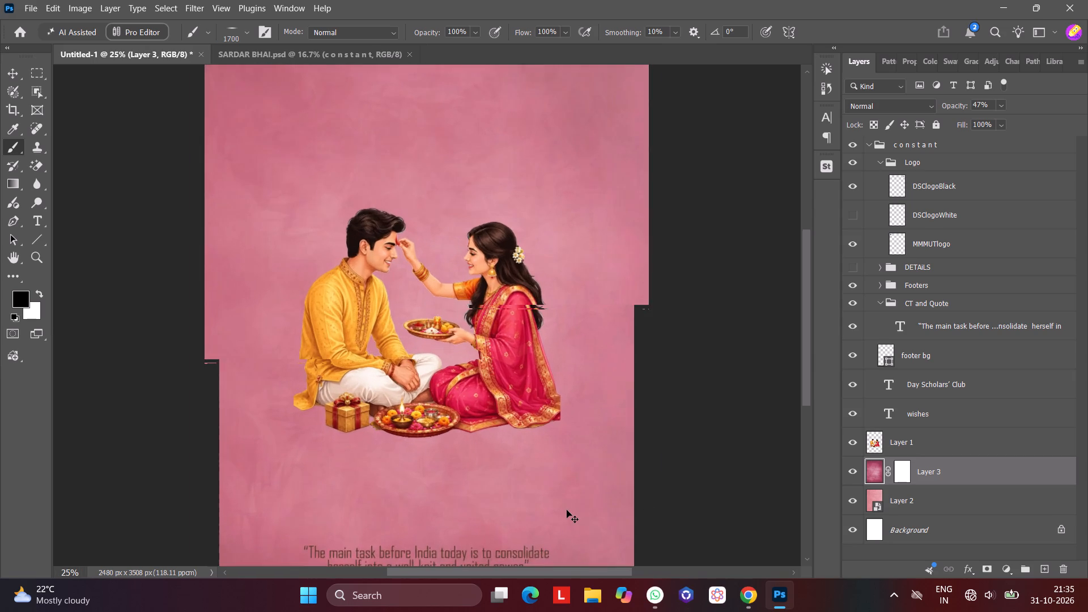
key("ctrl+equal")
key("ctrl+equal")
key("ctrl+equal")
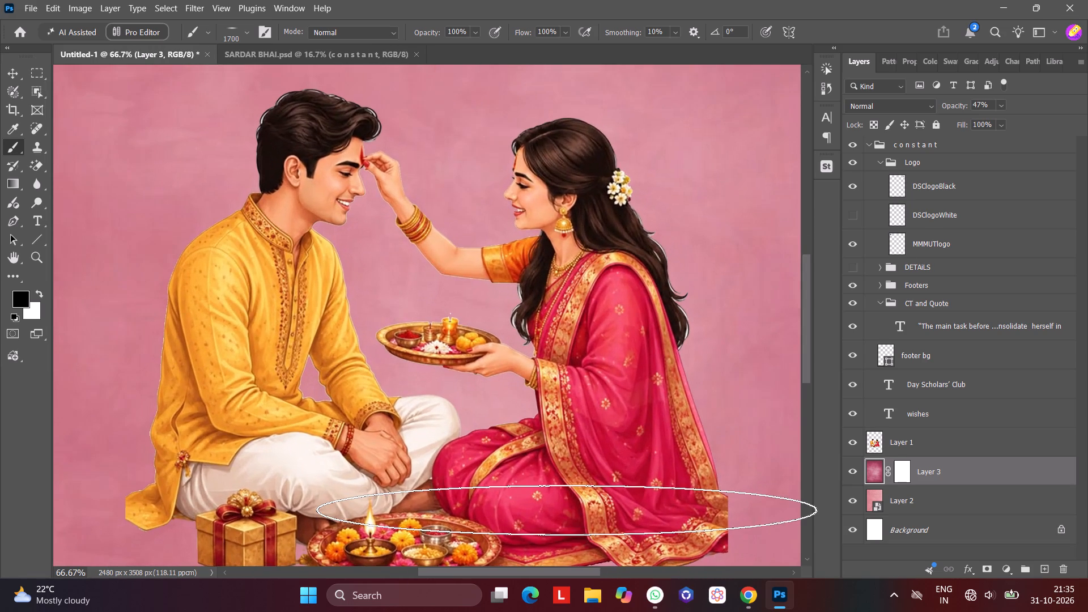
scroll(567, 510, "down", 1)
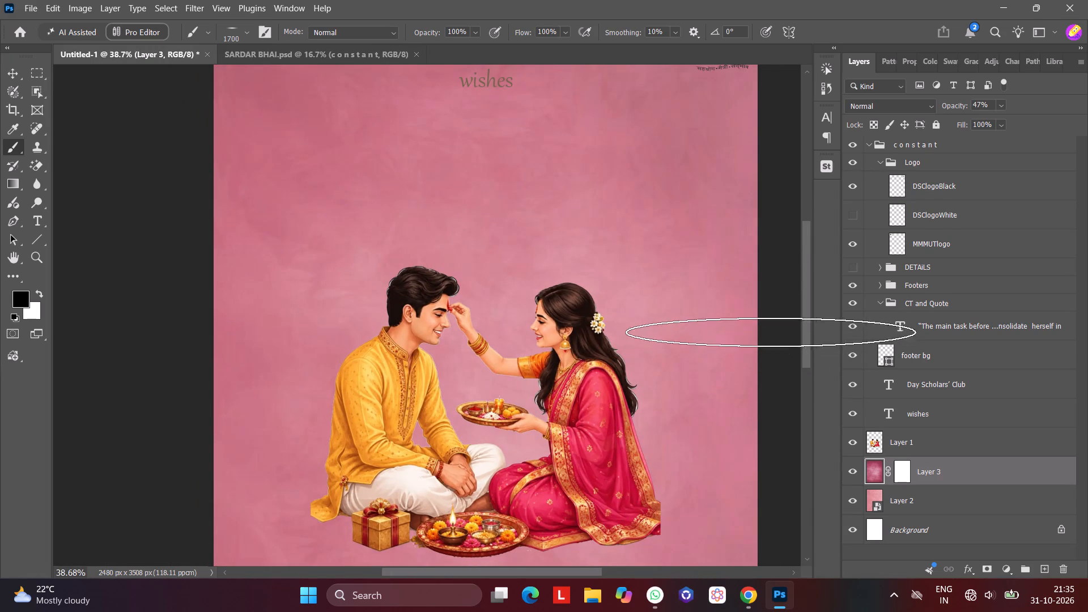
left_click_drag(807, 324, 805, 360)
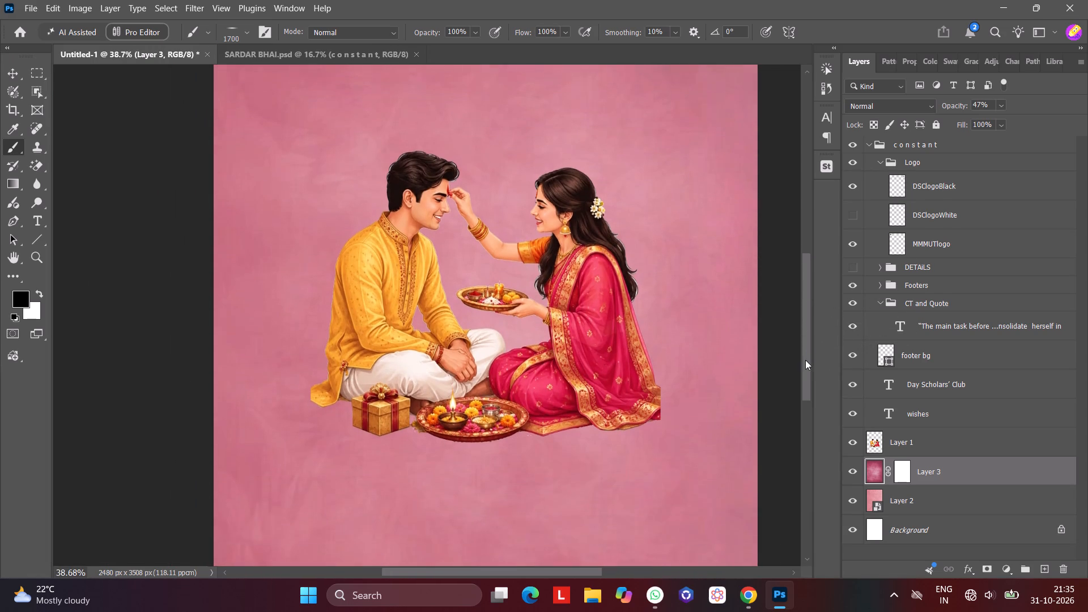
left_click_drag(805, 360, 801, 386)
key("ctrl+equal")
key("ctrl+equal")
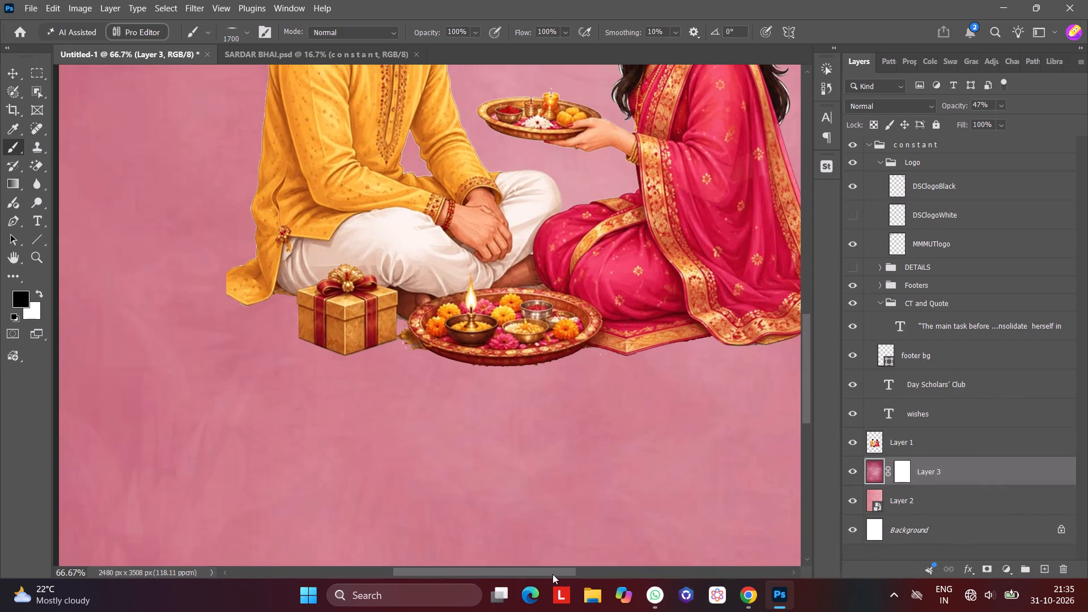
left_click_drag(550, 572, 588, 570)
left_click(588, 570)
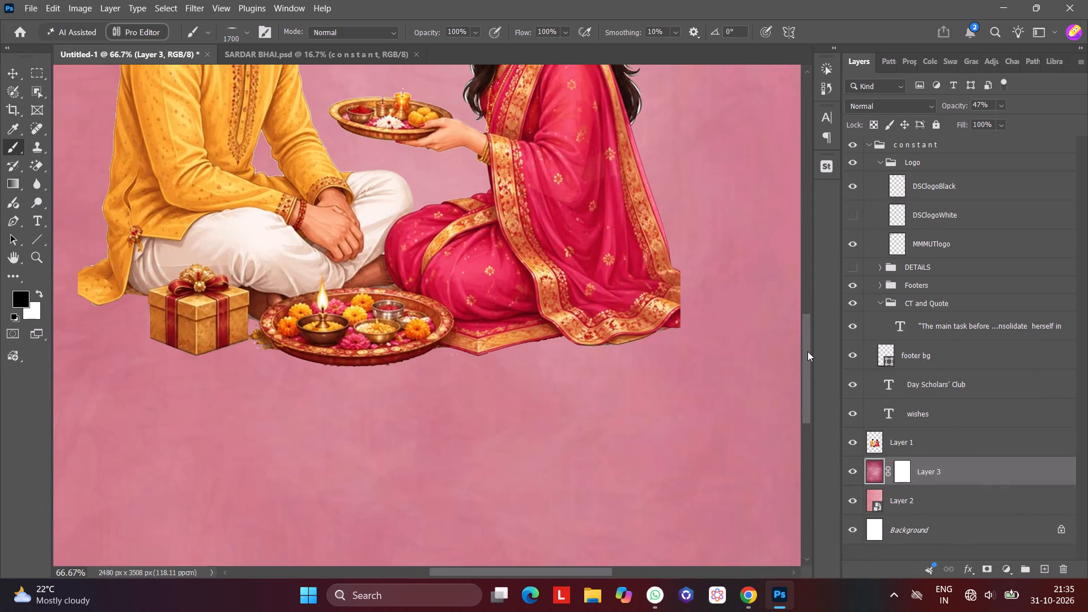
left_click_drag(806, 353, 807, 338)
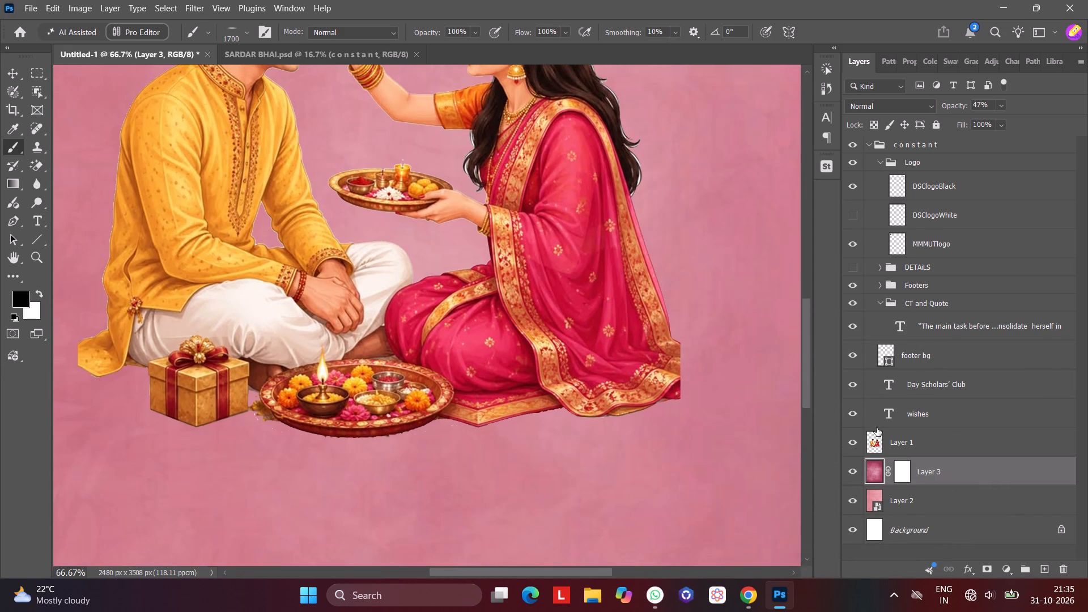
left_click(894, 440)
left_click_drag(999, 103, 976, 118)
left_click(976, 118)
left_click_drag(976, 118, 966, 123)
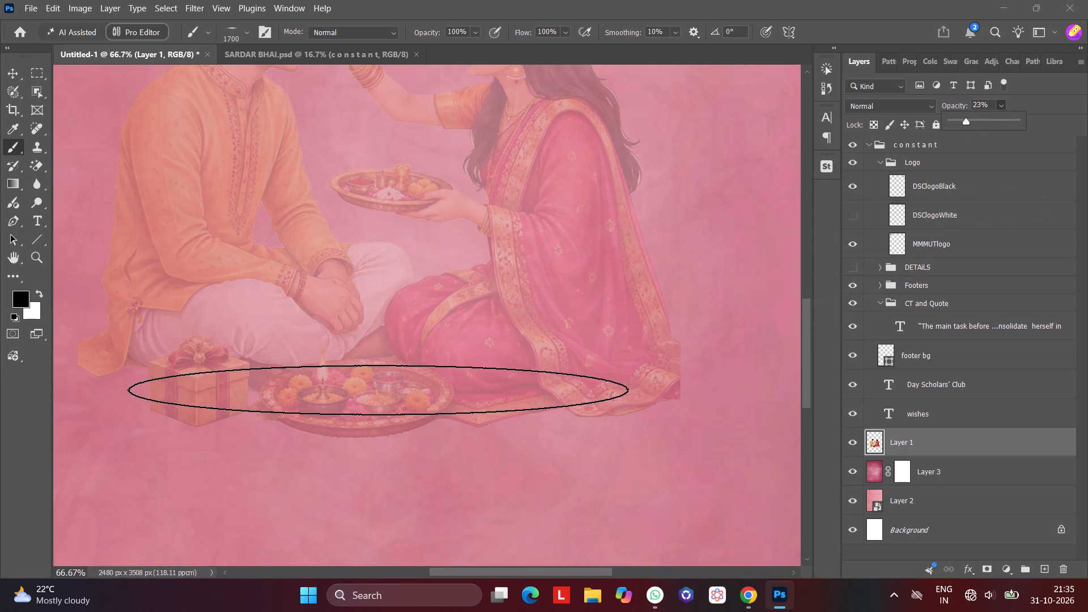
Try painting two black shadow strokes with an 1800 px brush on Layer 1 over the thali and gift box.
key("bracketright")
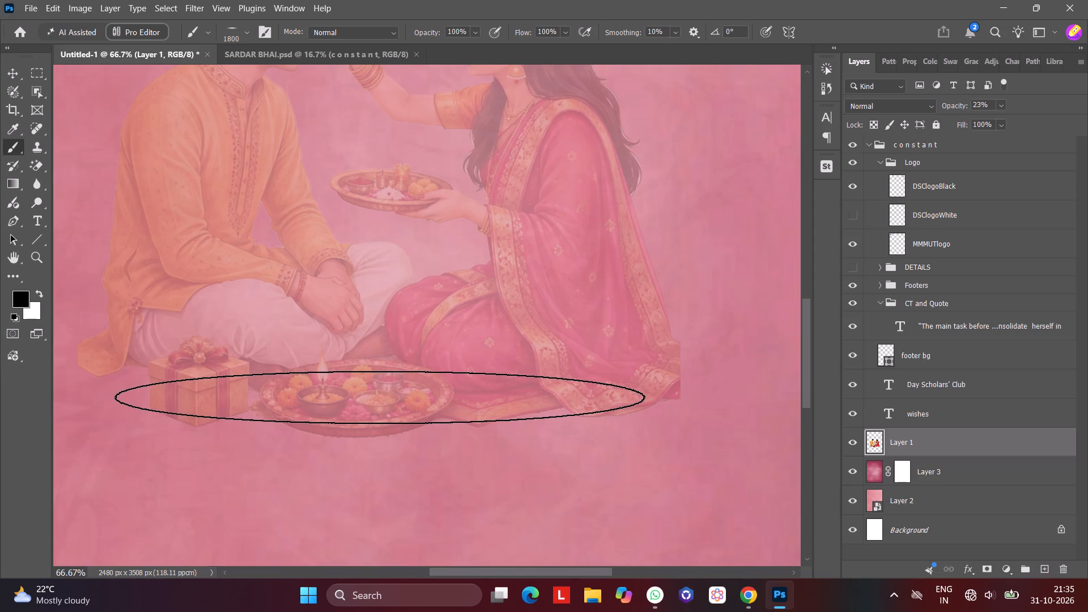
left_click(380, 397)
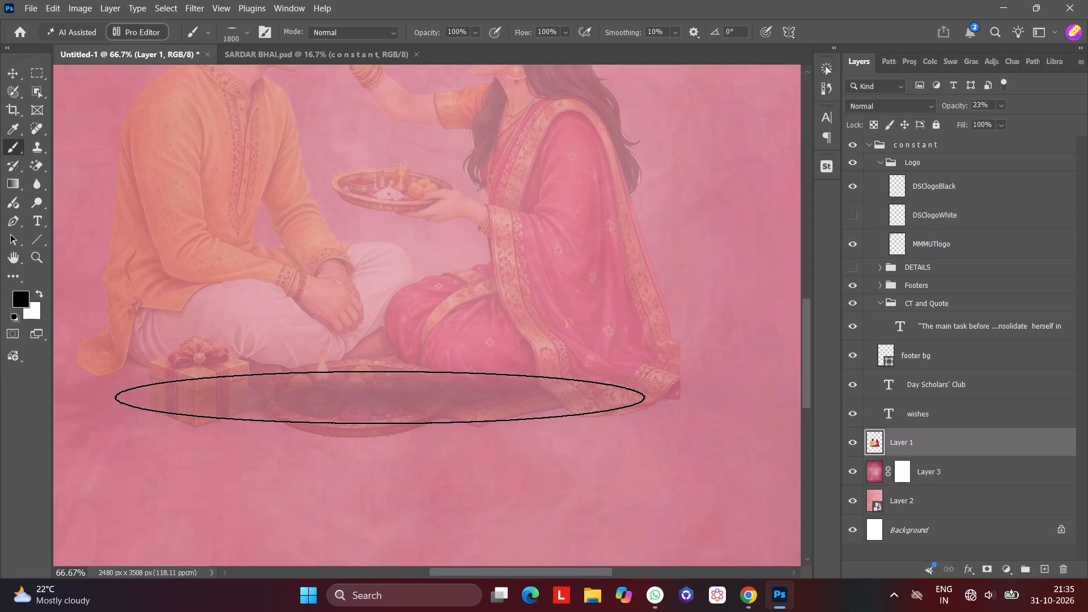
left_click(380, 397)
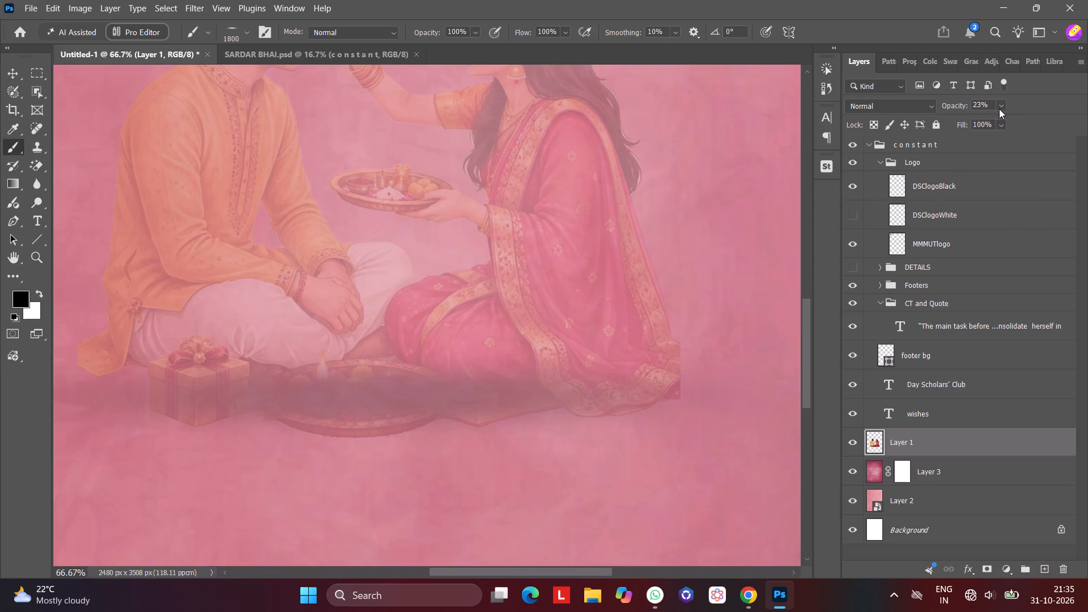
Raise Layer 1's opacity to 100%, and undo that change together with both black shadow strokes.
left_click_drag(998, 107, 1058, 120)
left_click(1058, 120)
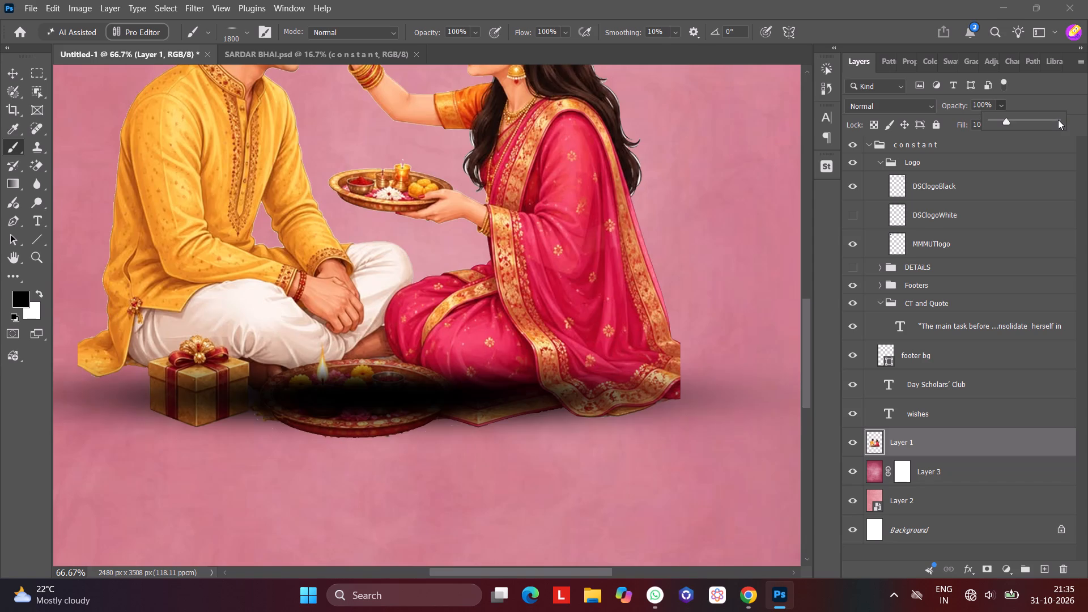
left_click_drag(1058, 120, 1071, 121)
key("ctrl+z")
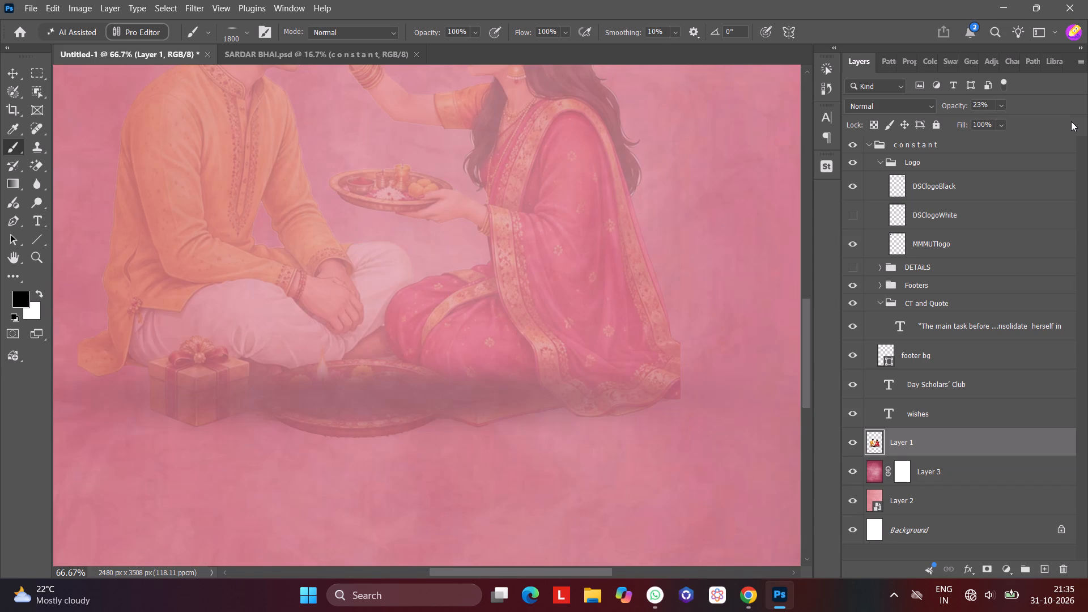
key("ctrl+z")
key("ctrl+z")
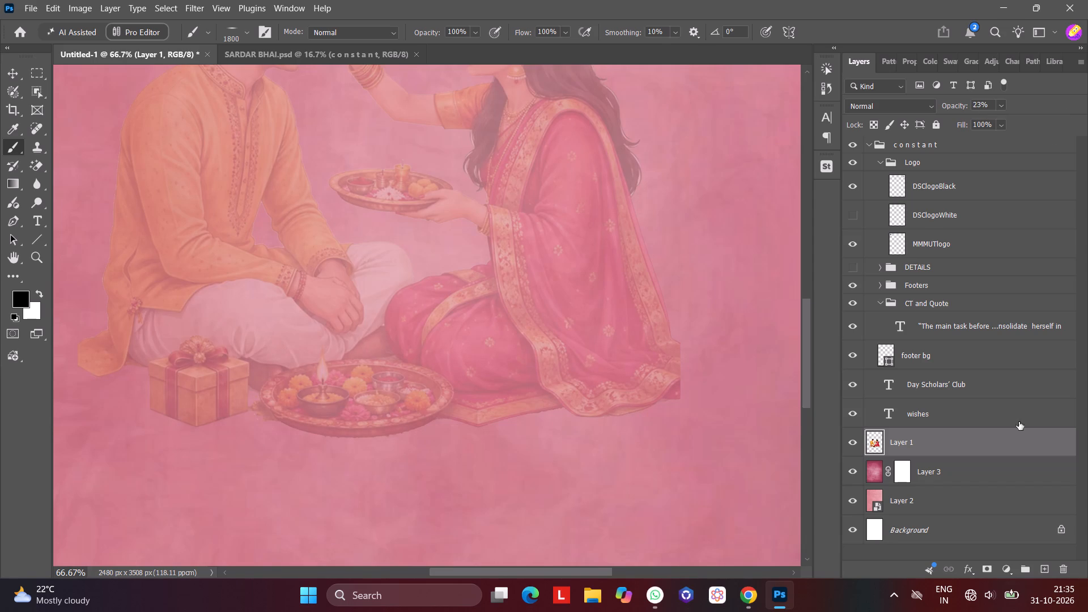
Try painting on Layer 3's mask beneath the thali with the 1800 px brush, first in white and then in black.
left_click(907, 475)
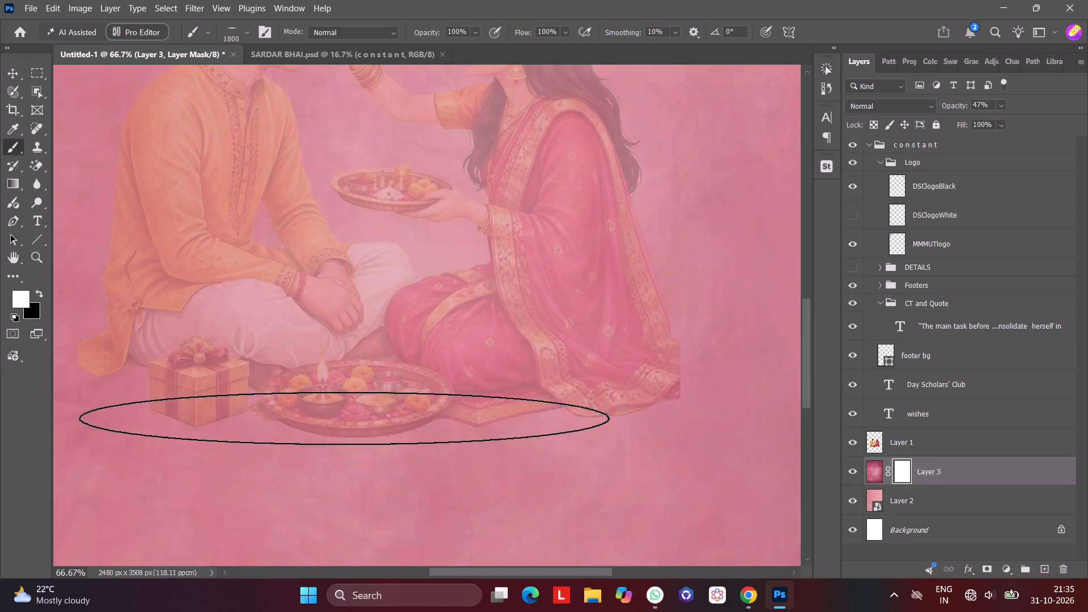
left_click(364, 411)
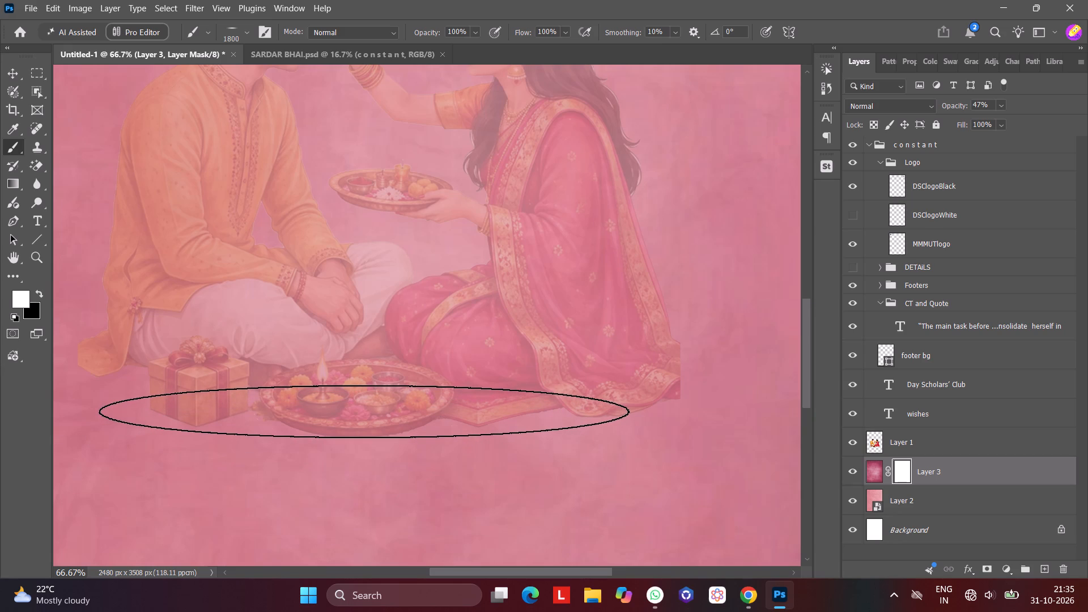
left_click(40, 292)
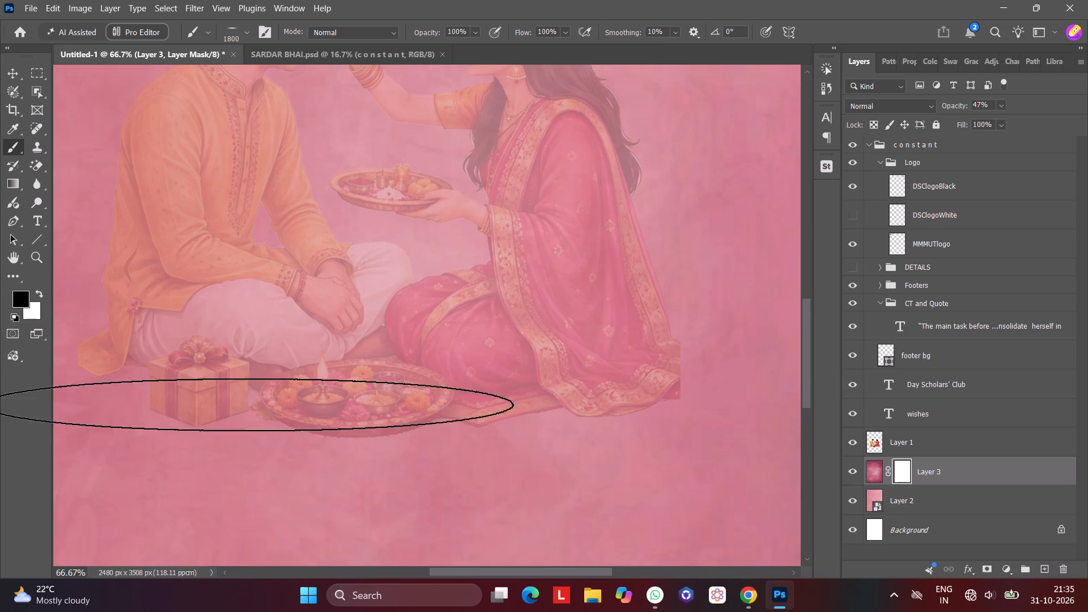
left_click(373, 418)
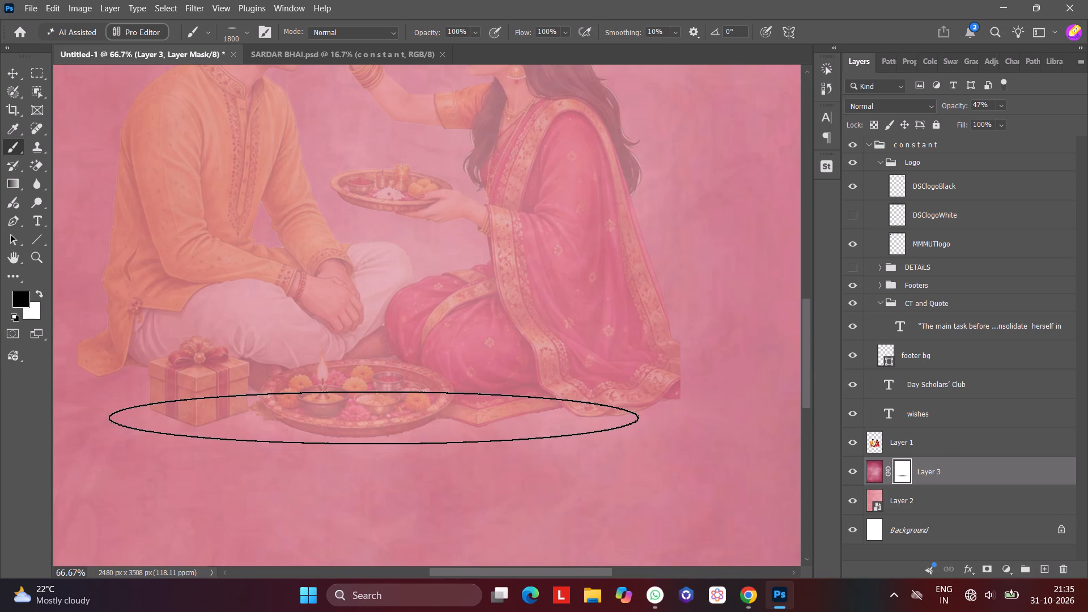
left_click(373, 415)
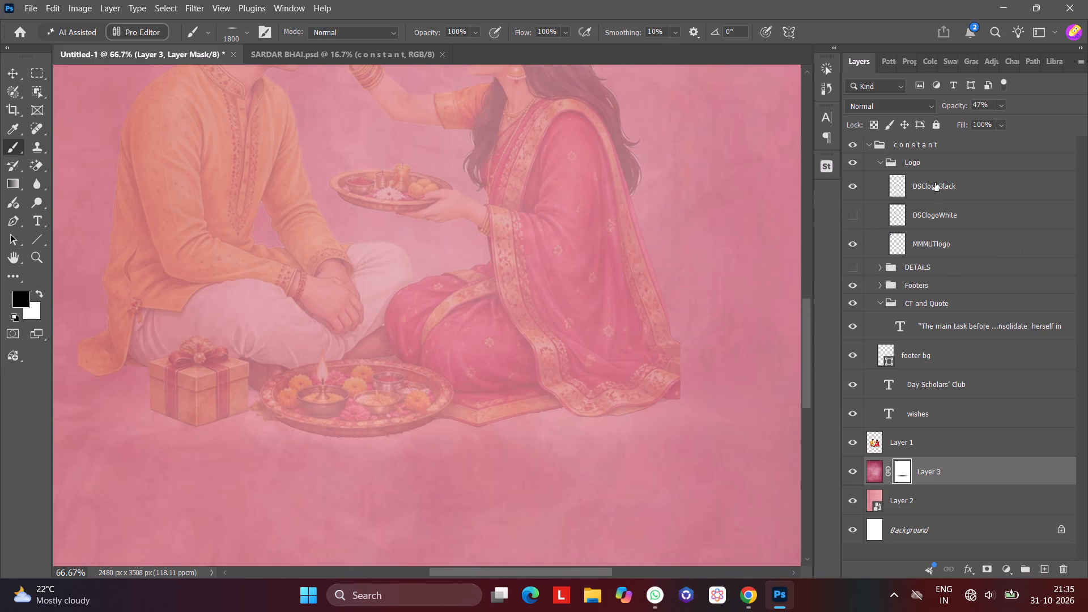
Raise the opacity of Layer 3, the darker pink texture, to 100%.
left_click(998, 109)
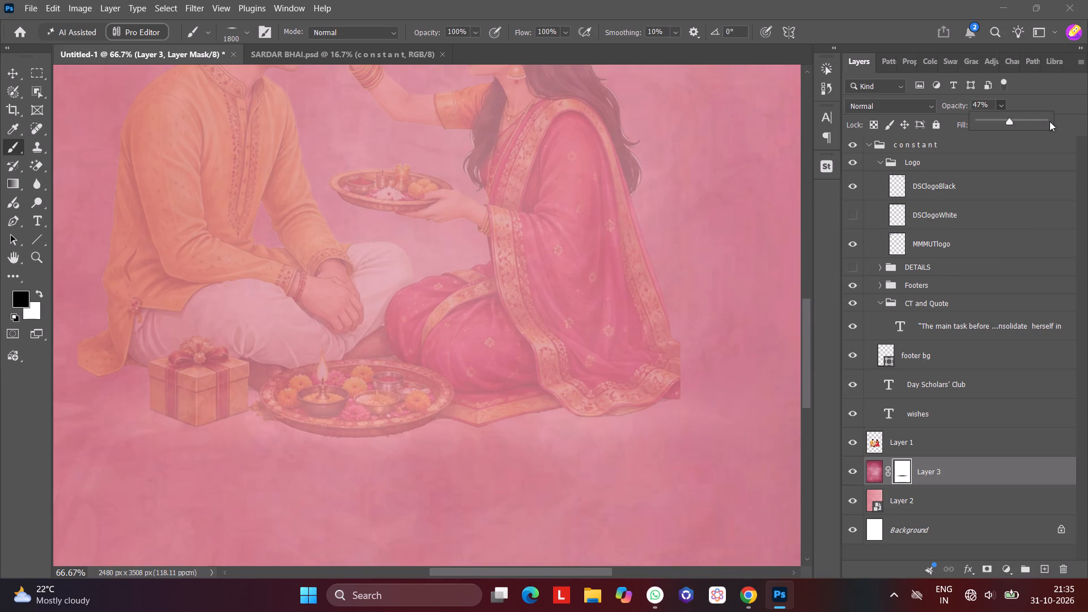
left_click(1047, 121)
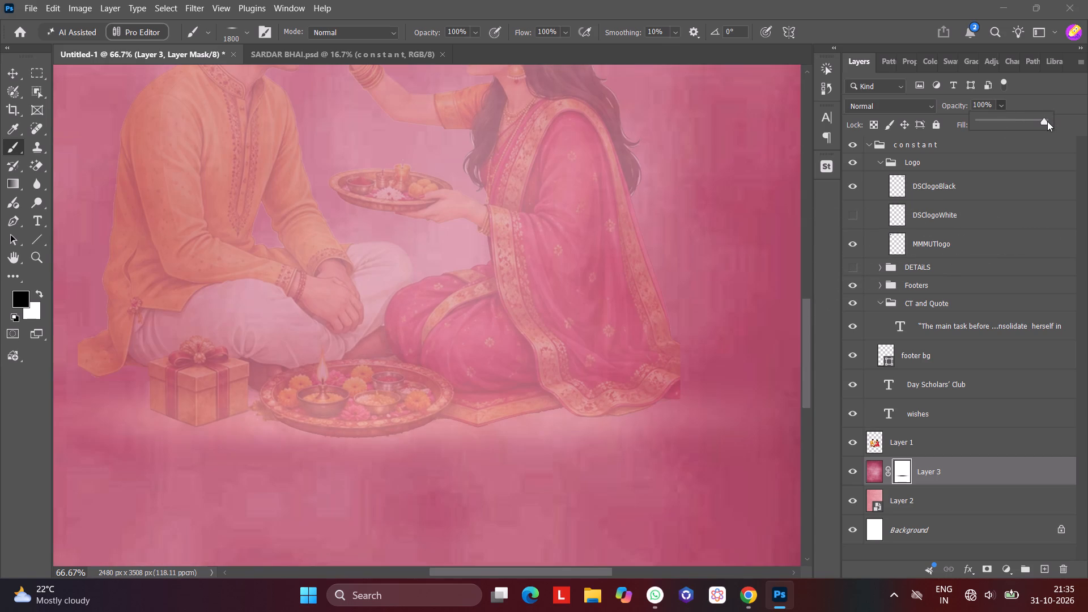
left_click_drag(1047, 121, 1057, 121)
key("ctrl+0")
key("ctrl+0")
left_click_drag(1044, 122, 1068, 121)
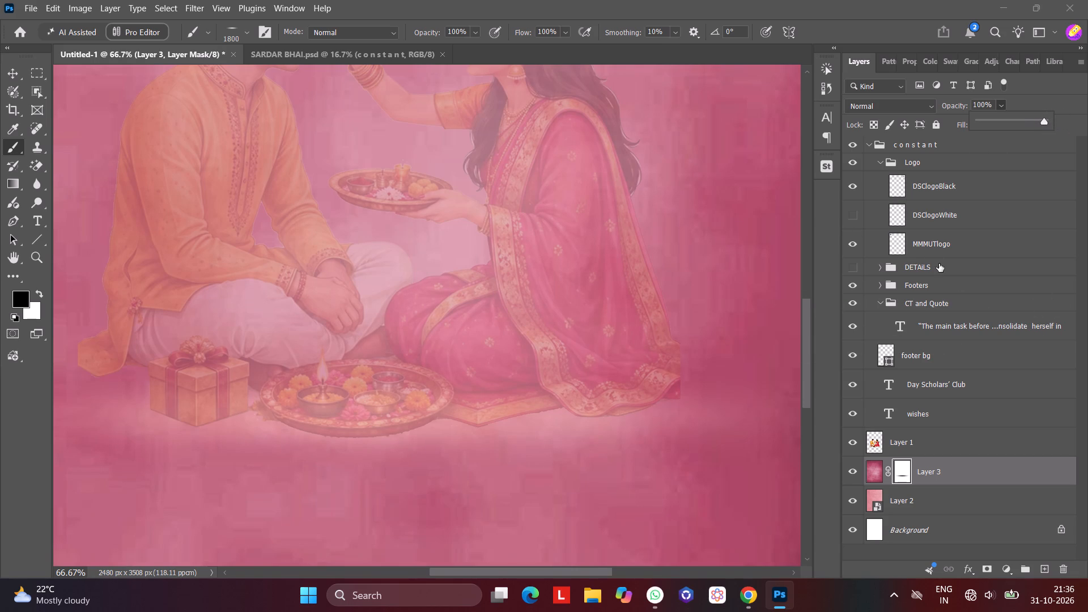
Raise the opacity of Layer 1, the tilak illustration, to 100% and fit the whole poster in view.
left_click(939, 263)
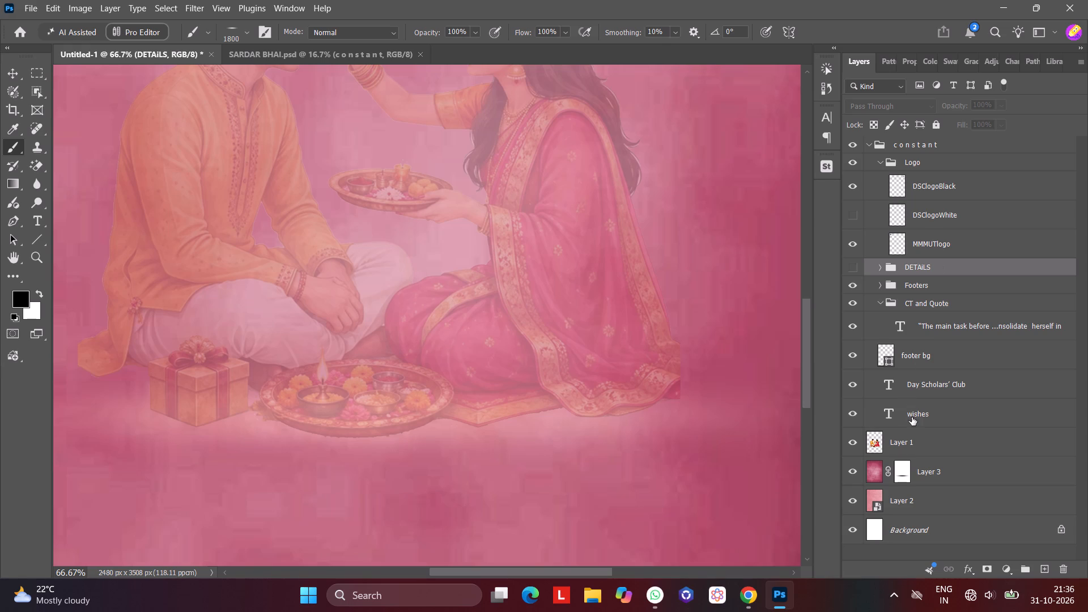
left_click(919, 449)
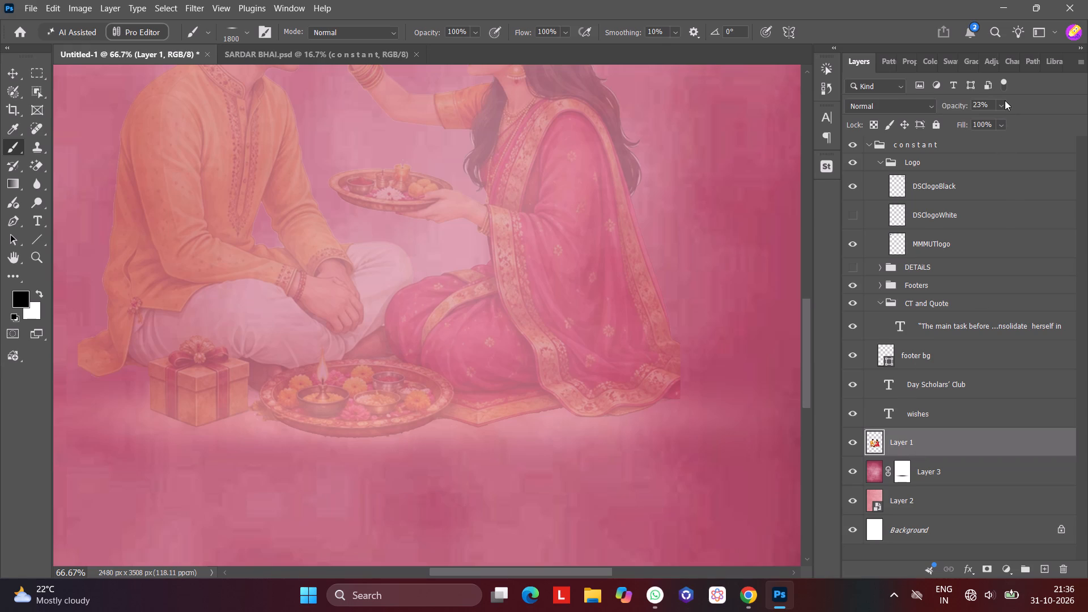
left_click_drag(1005, 100, 1061, 120)
left_click(1061, 120)
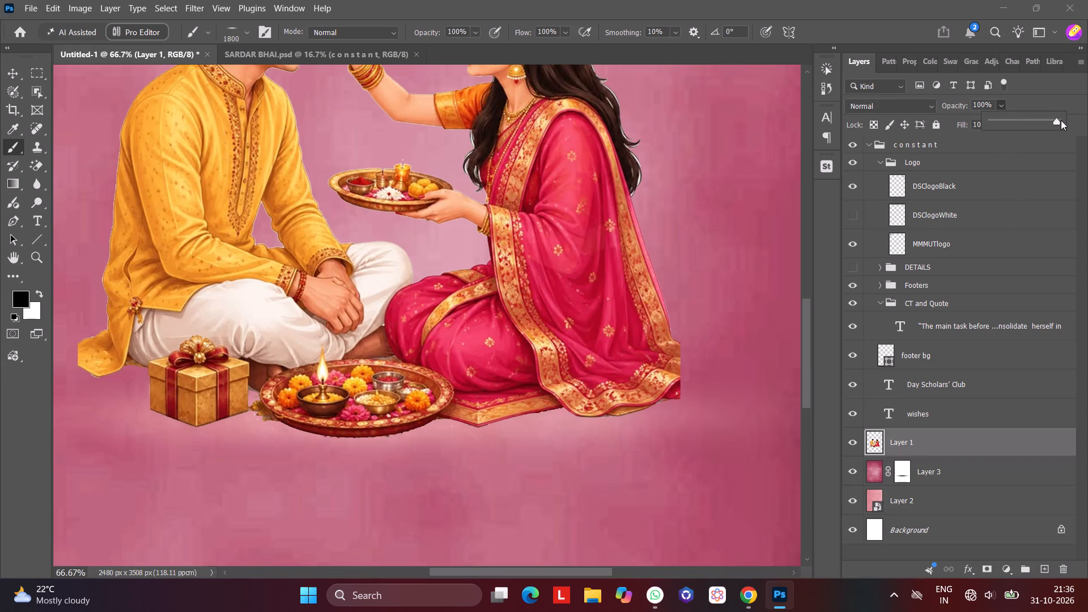
key("ctrl+0")
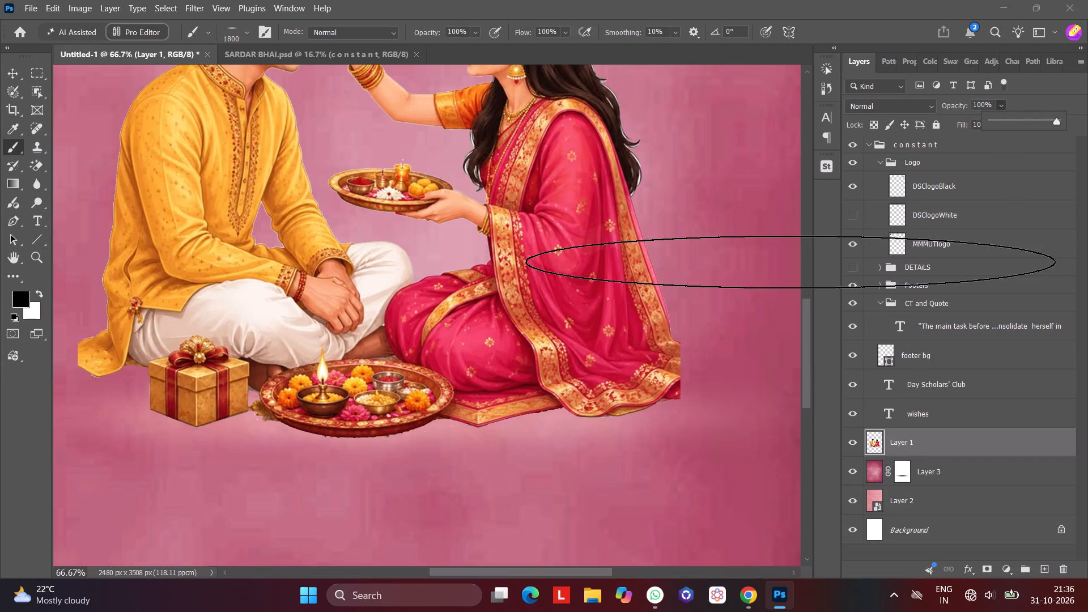
key("ctrl+0")
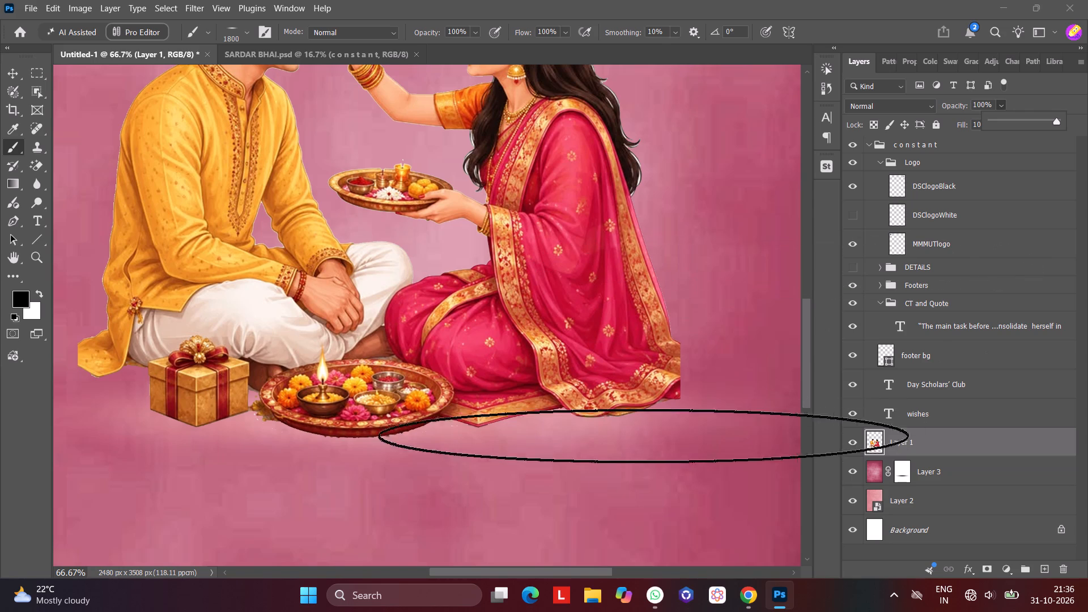
left_click(11, 74)
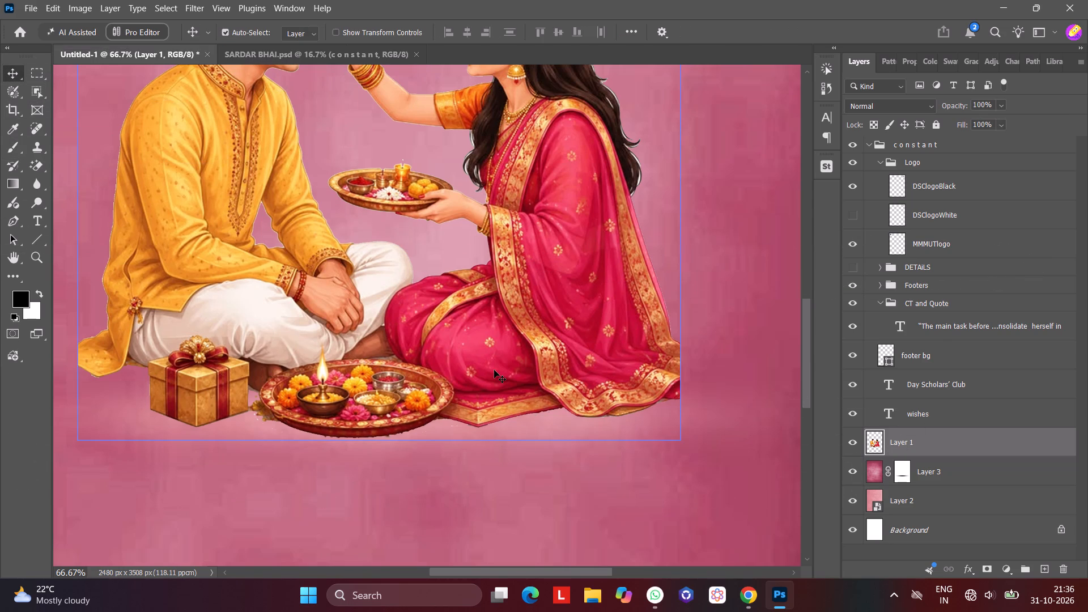
key("ctrl+0")
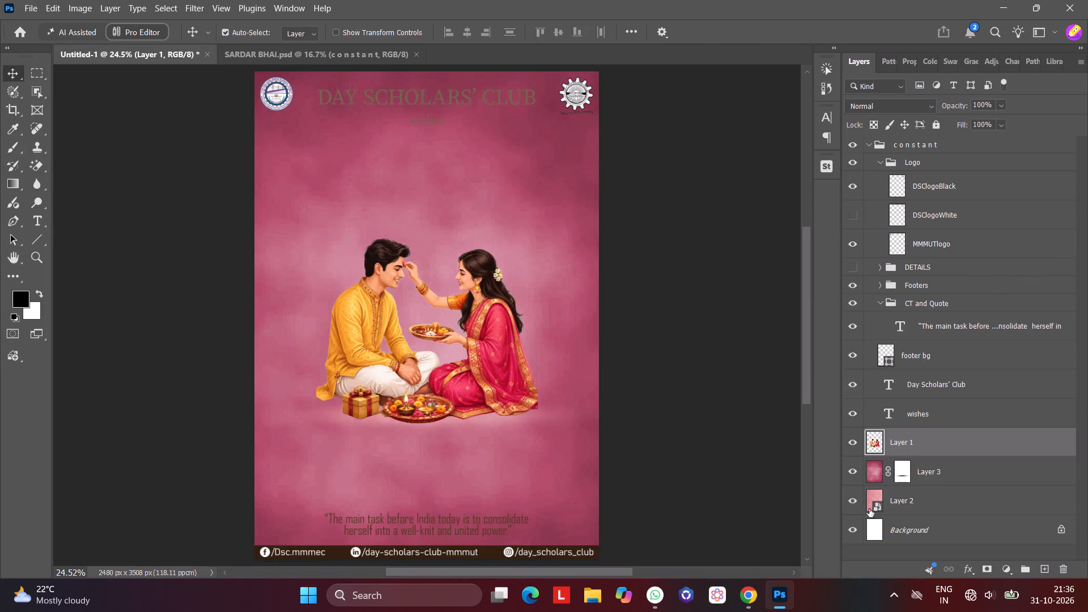
Delete Layer 3's painted mask without applying it, and add a fresh blank mask to the layer.
left_click(904, 478)
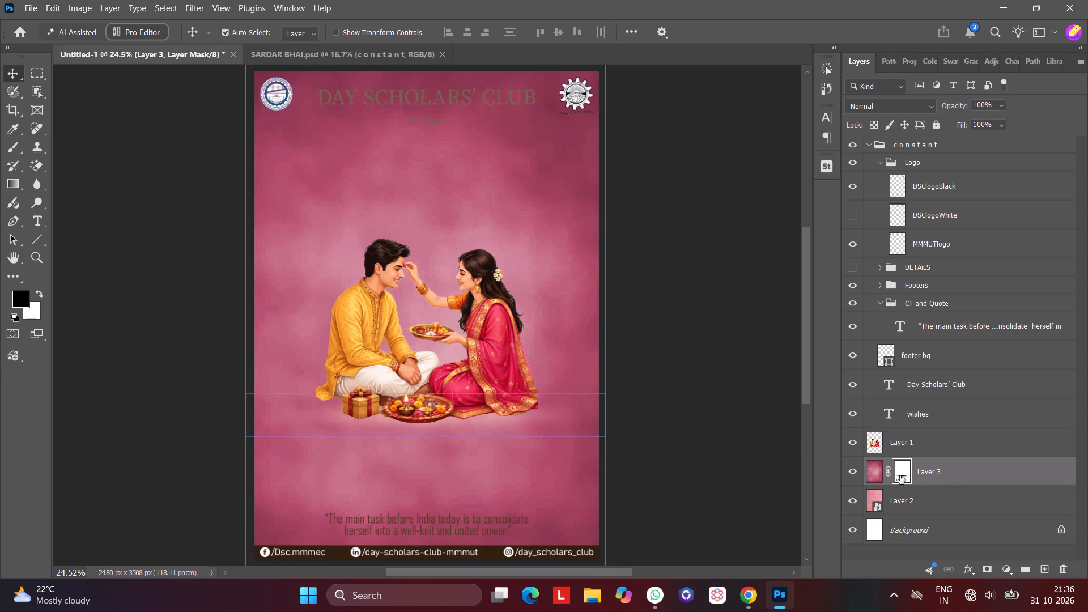
left_click_drag(895, 470, 908, 473)
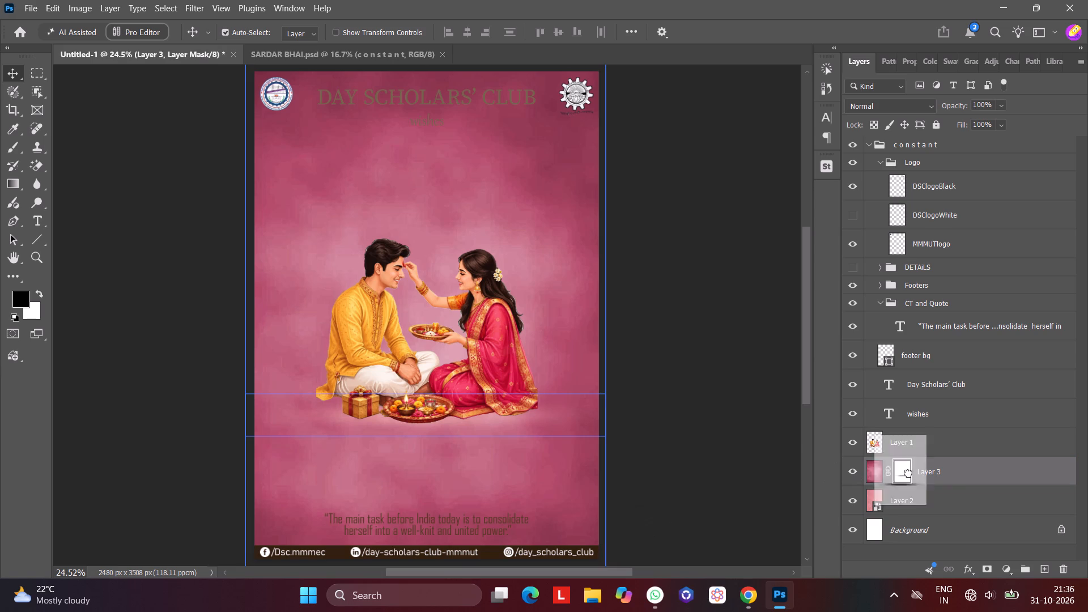
left_click_drag(908, 473, 1062, 575)
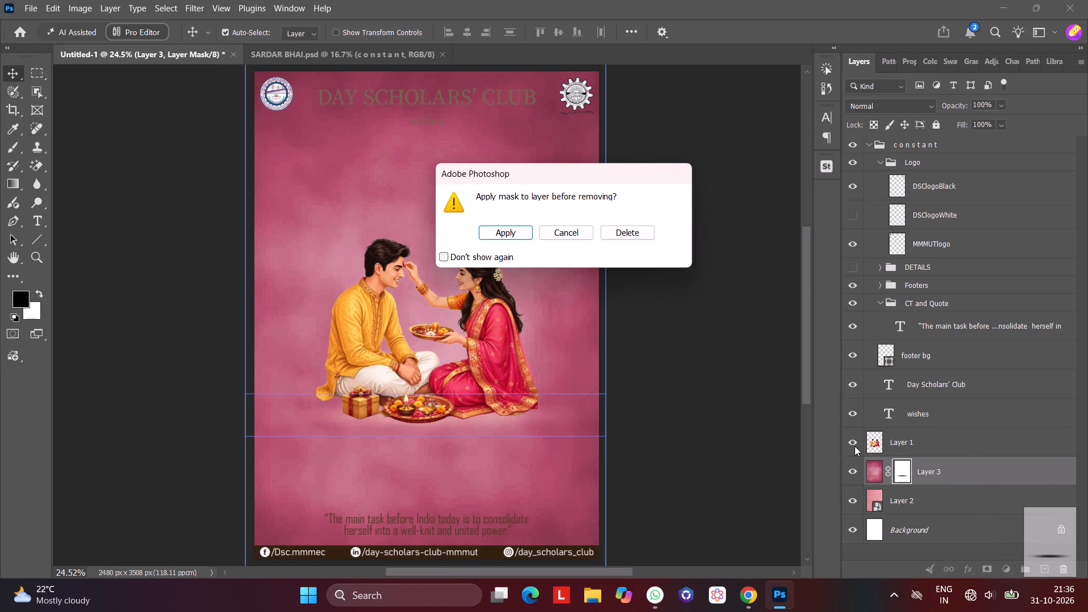
left_click(627, 235)
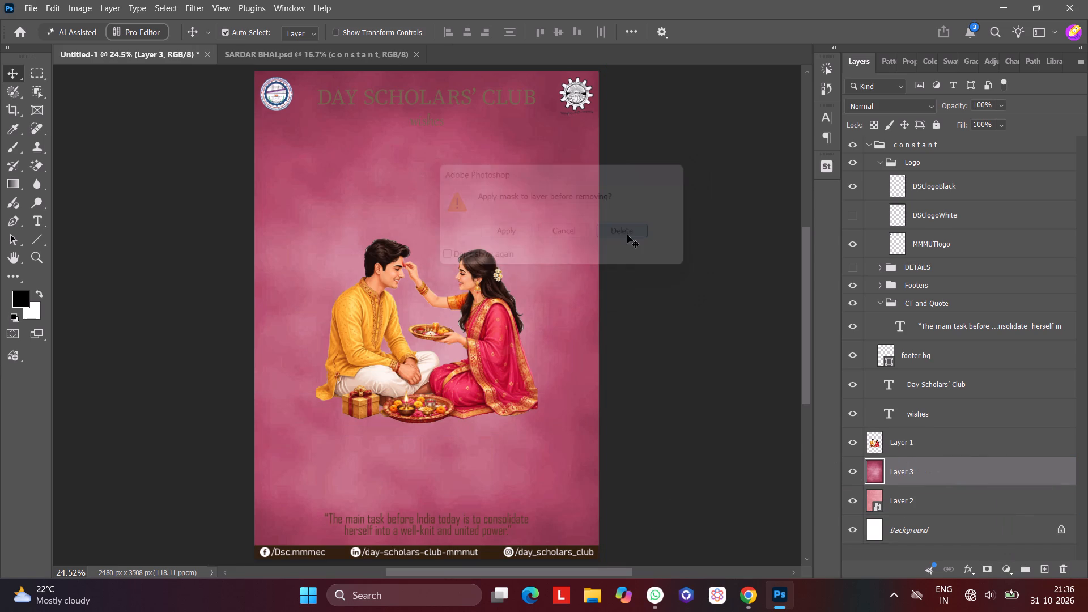
left_click(985, 571)
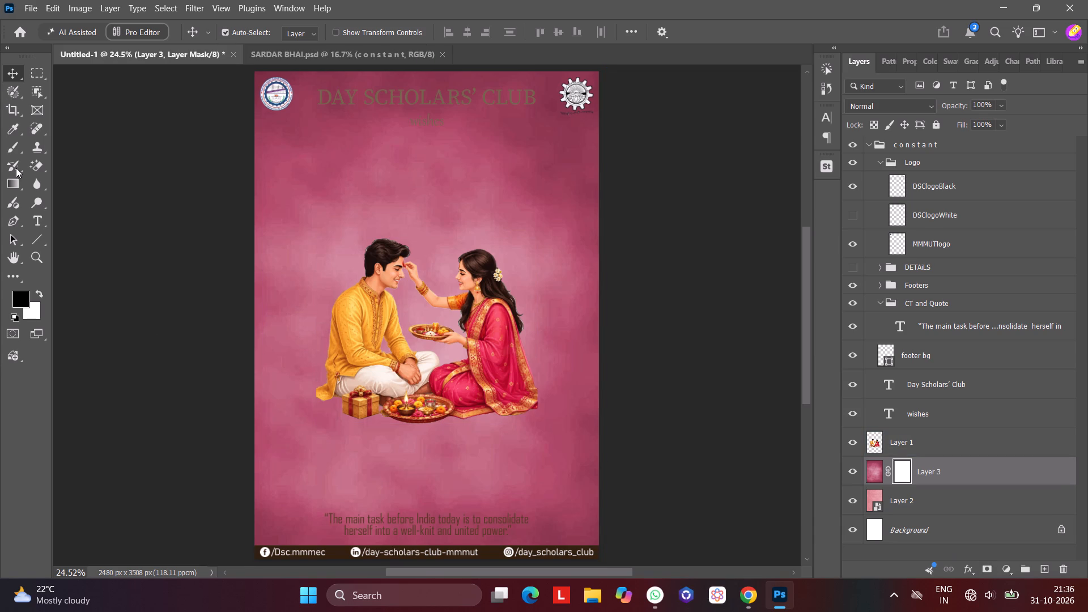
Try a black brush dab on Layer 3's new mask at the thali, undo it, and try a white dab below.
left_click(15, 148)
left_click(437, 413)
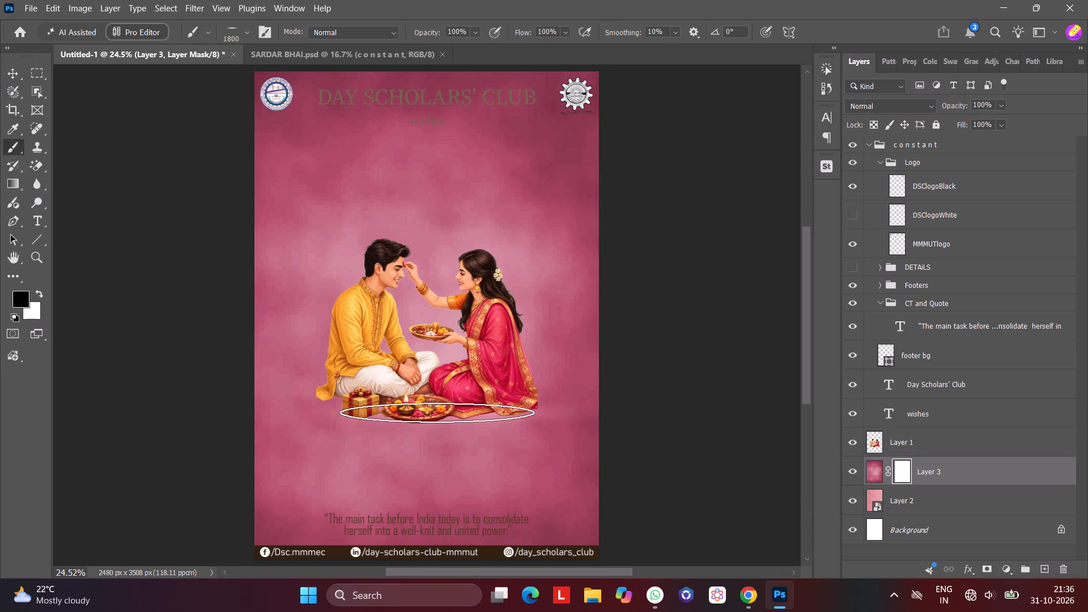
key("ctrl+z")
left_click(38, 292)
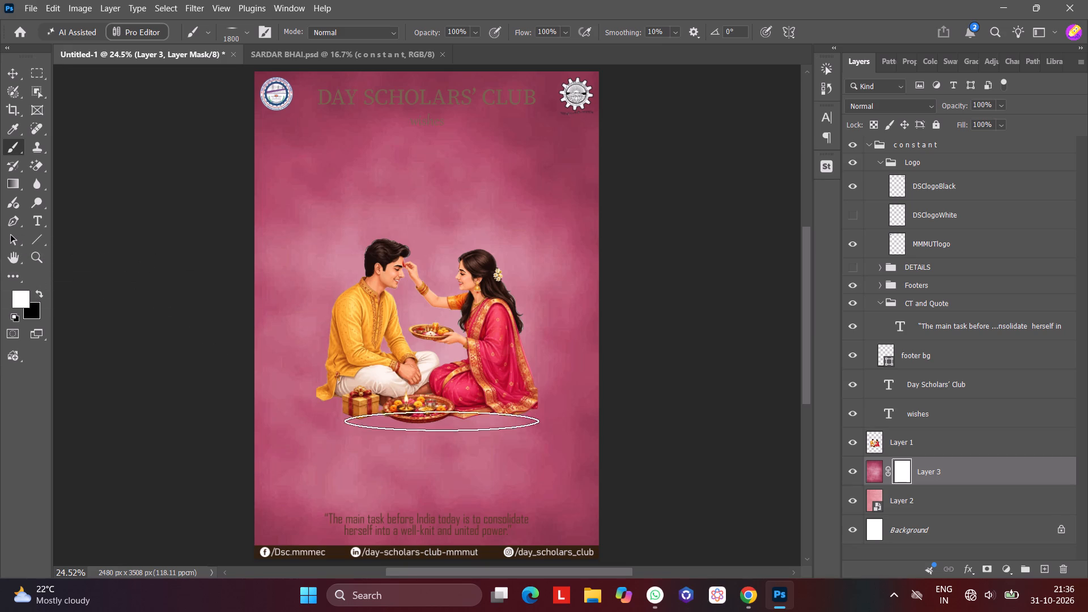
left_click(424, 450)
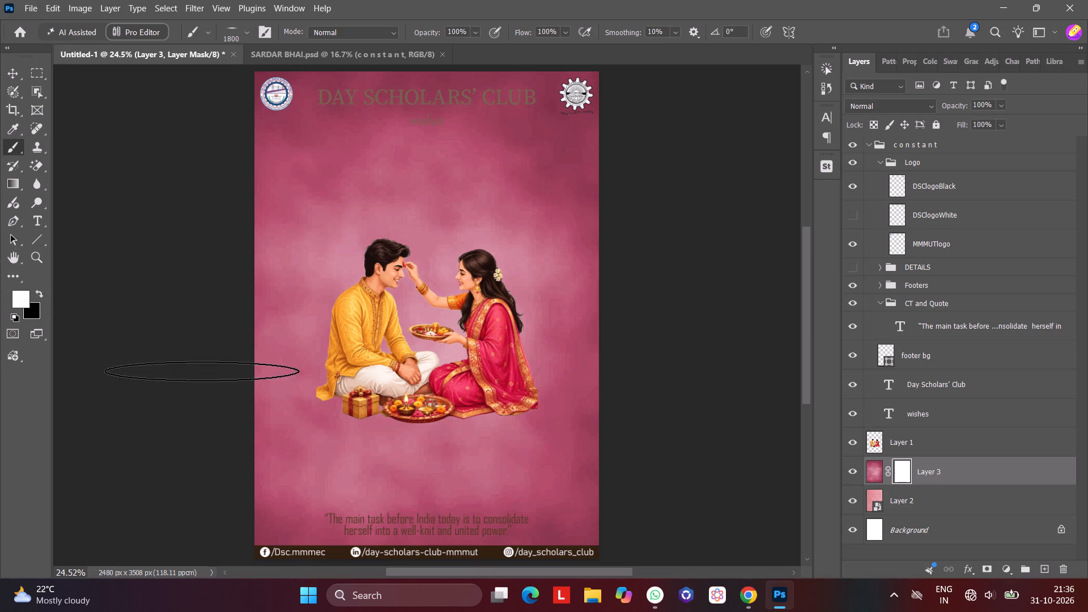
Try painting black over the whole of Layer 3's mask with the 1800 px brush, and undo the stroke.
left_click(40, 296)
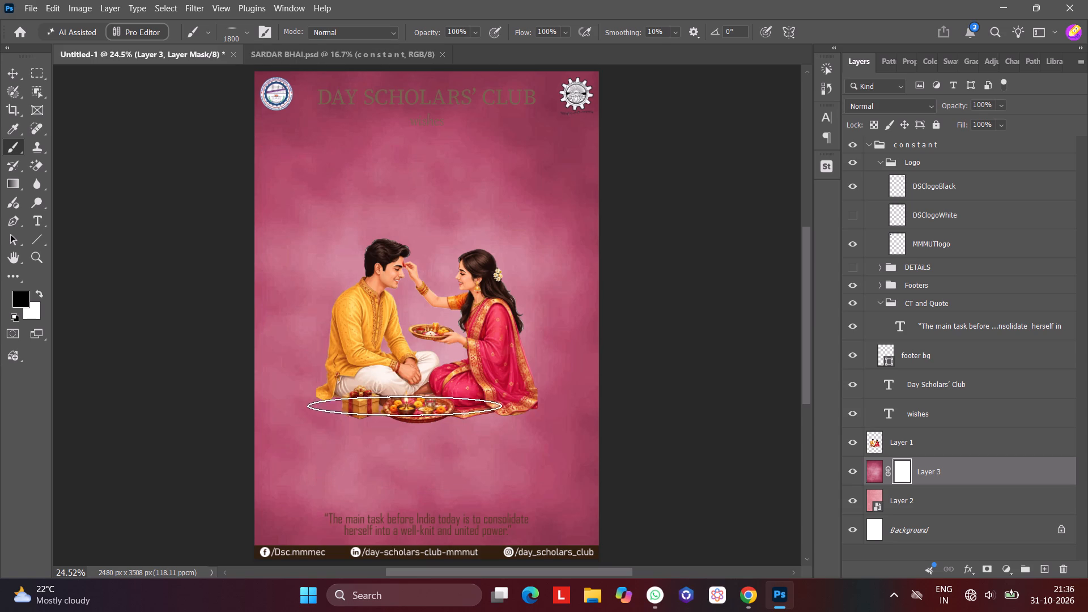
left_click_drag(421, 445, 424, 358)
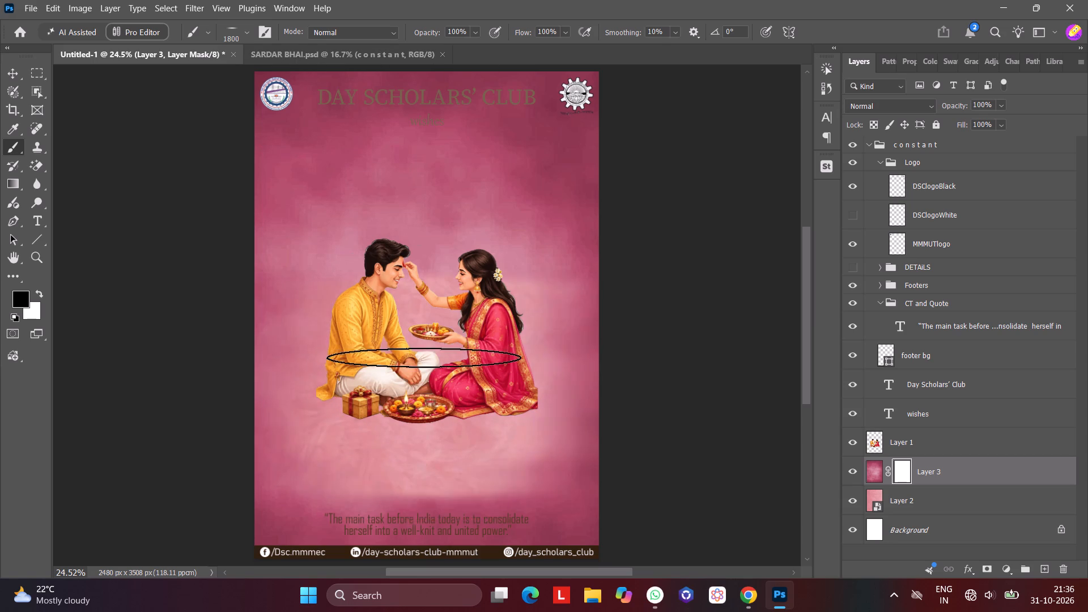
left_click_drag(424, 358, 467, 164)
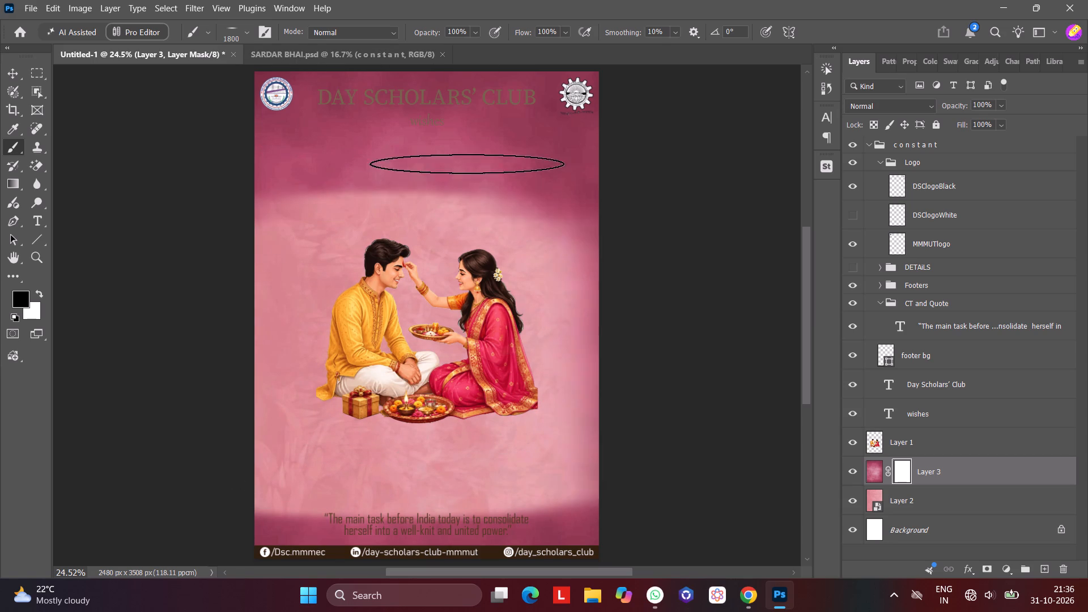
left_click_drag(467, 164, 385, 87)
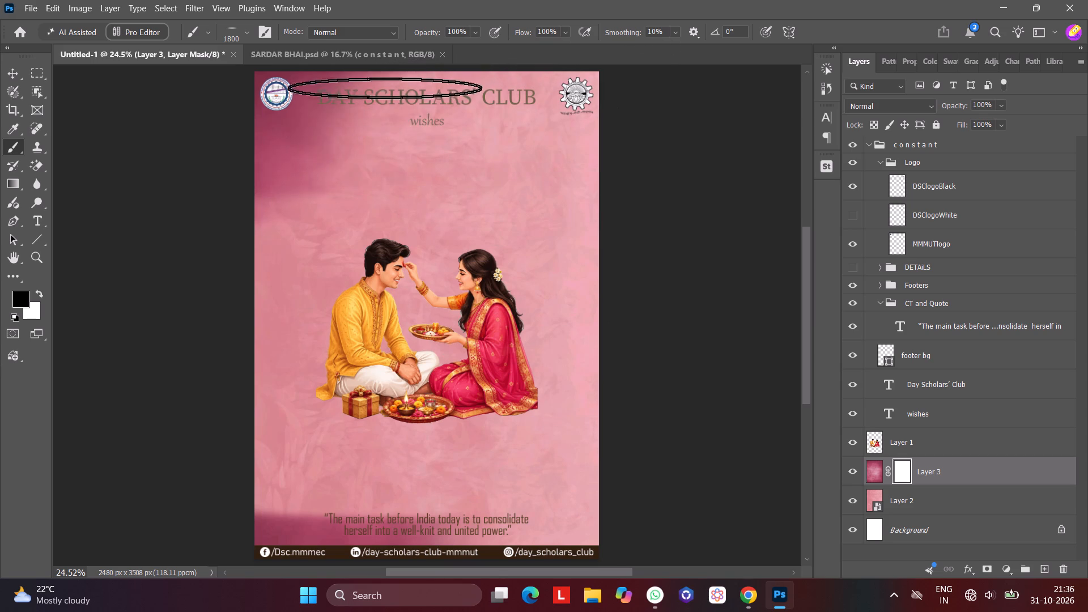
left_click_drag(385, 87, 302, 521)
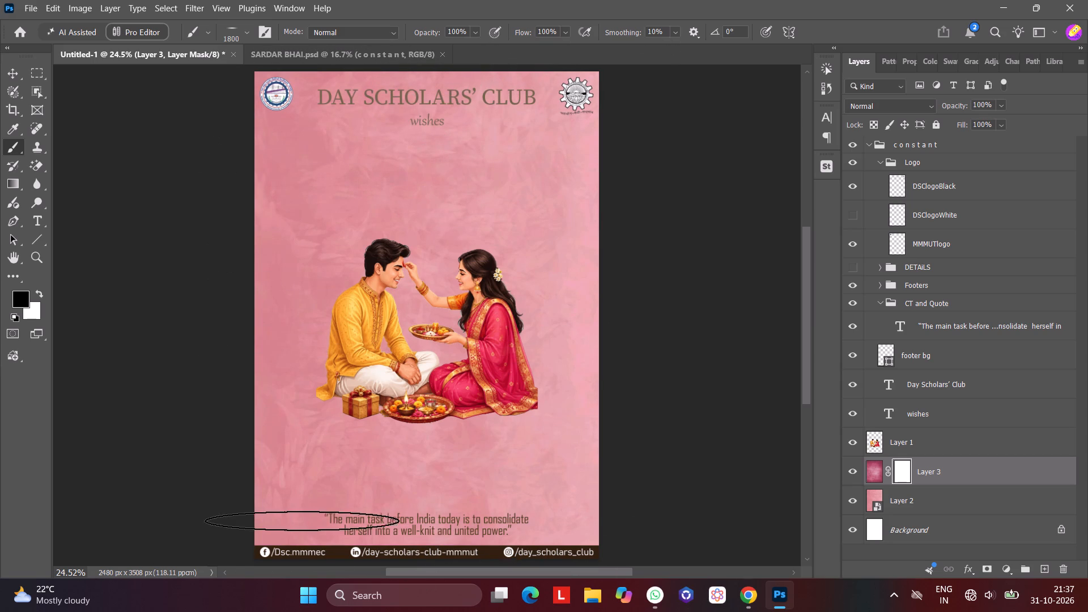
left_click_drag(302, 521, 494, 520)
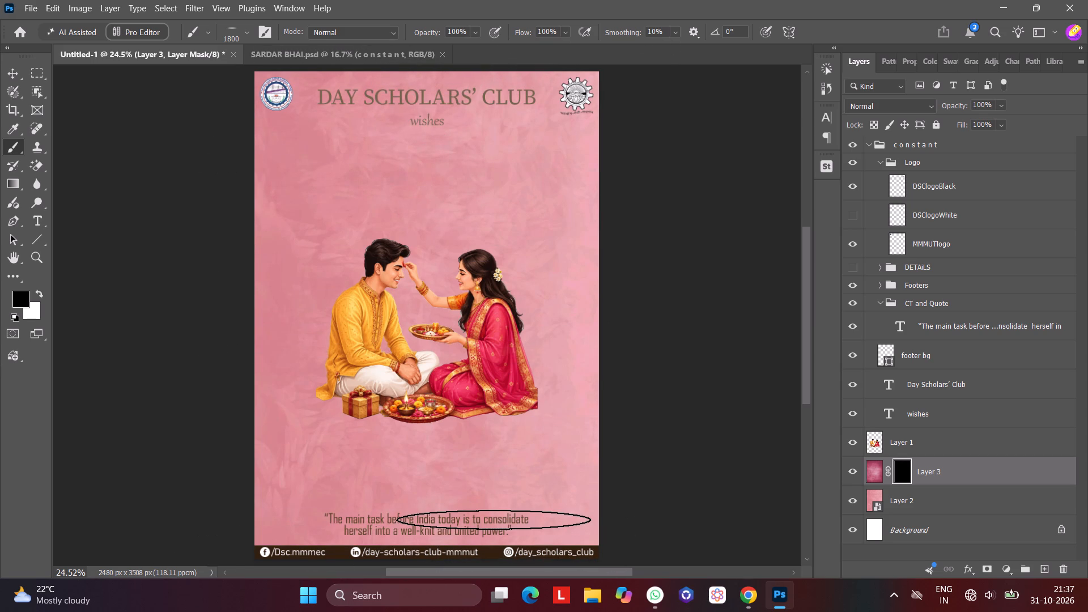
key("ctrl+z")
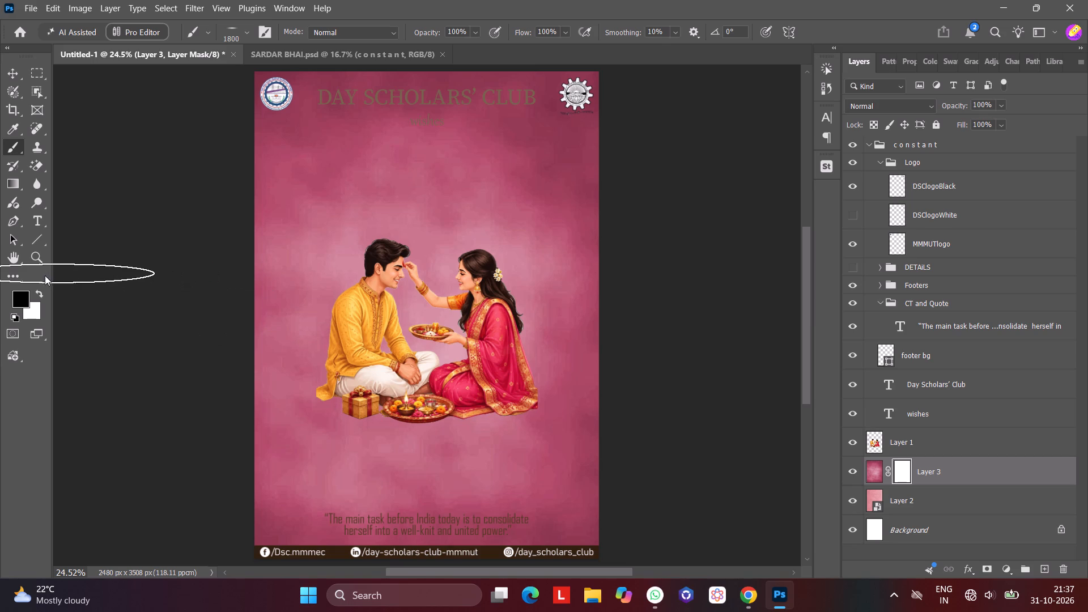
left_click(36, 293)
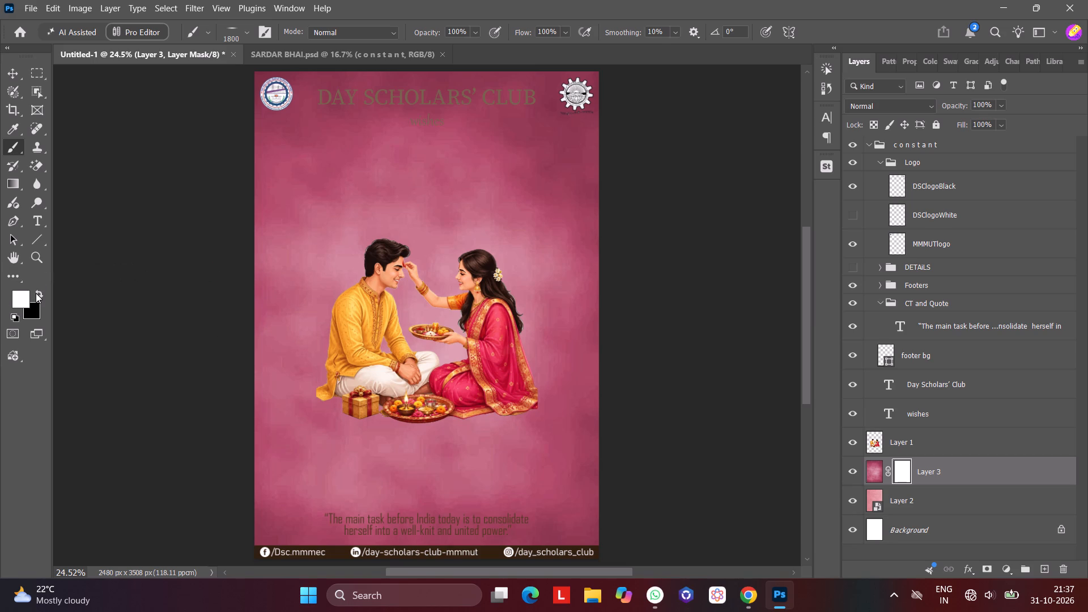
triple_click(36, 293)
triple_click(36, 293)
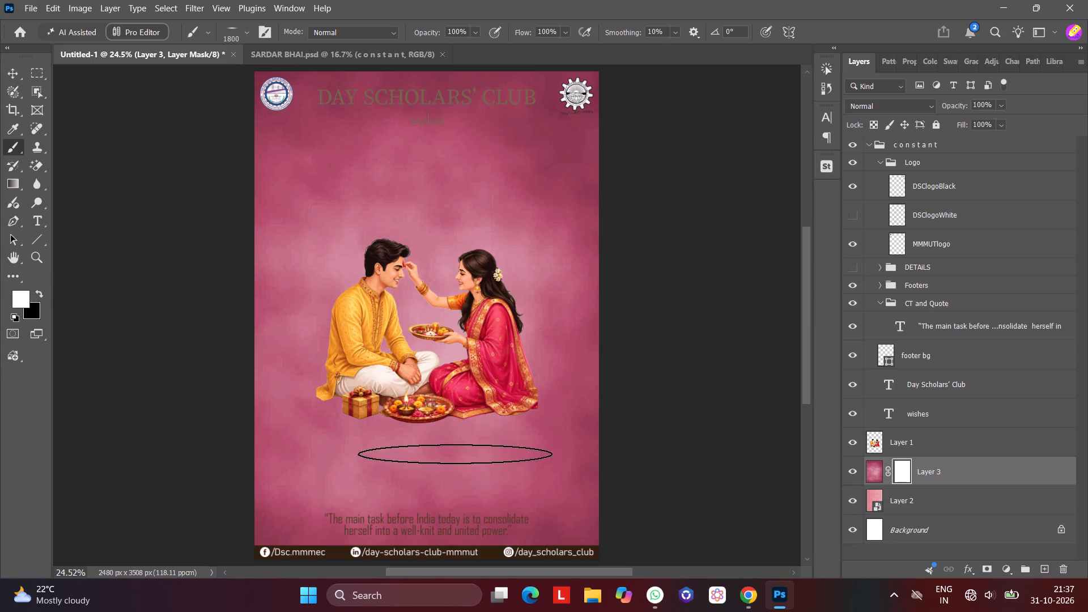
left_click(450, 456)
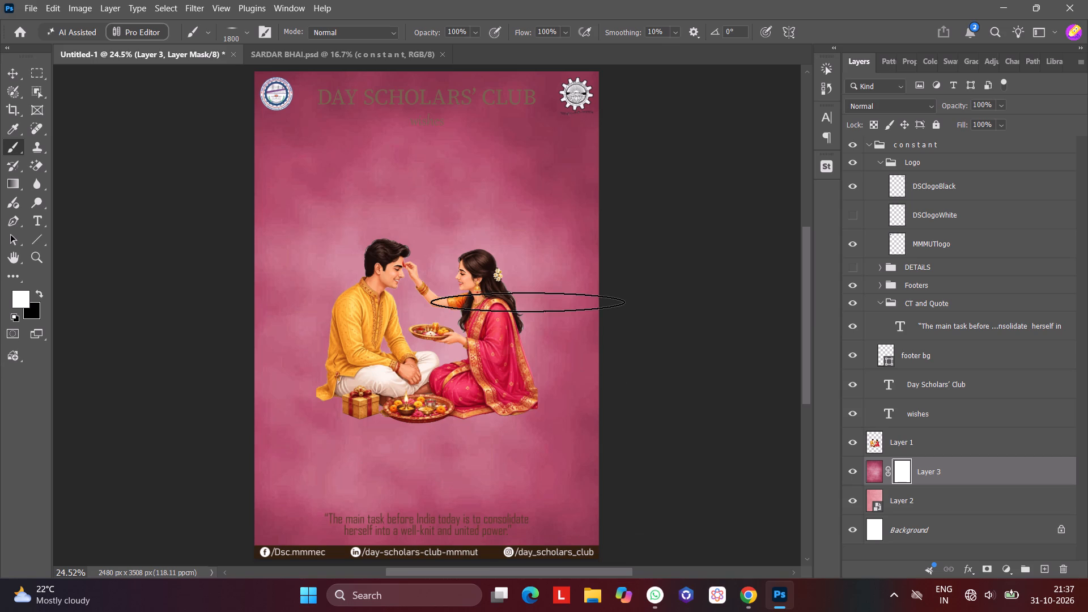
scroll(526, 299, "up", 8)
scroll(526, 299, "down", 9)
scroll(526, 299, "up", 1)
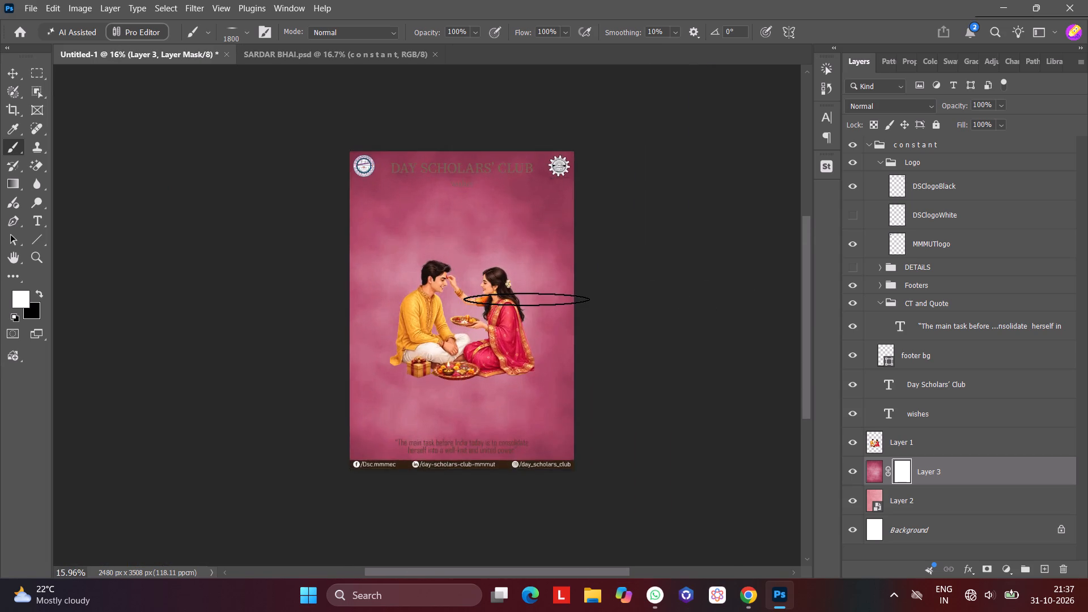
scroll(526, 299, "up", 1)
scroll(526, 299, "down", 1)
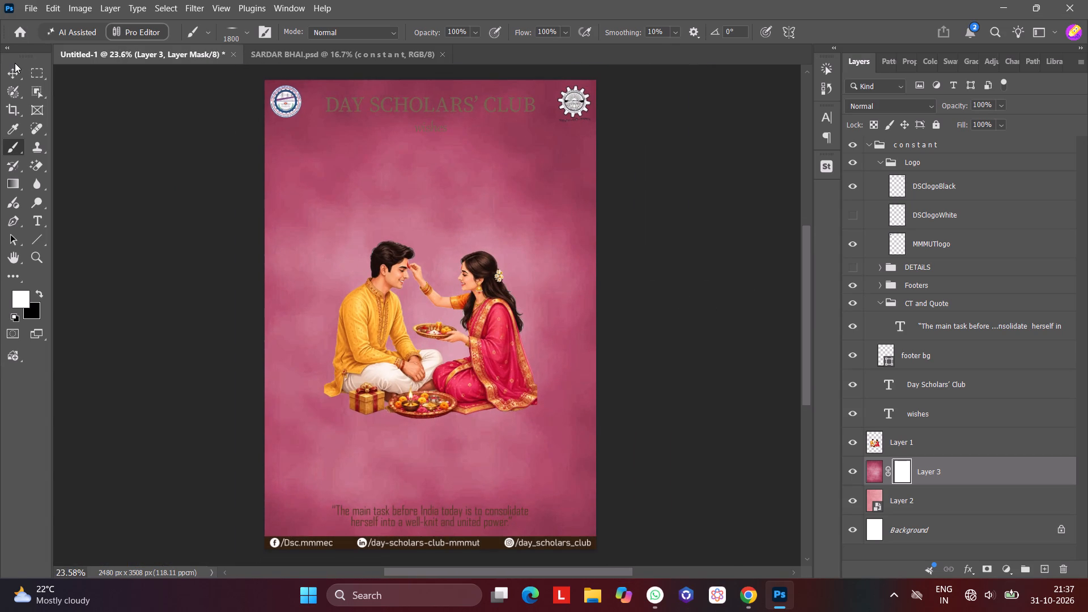
Add a Hue/Saturation adjustment above Layer 1, the tilak illustration, with saturation -14 and lightness -14.
left_click(15, 63)
left_click(12, 71)
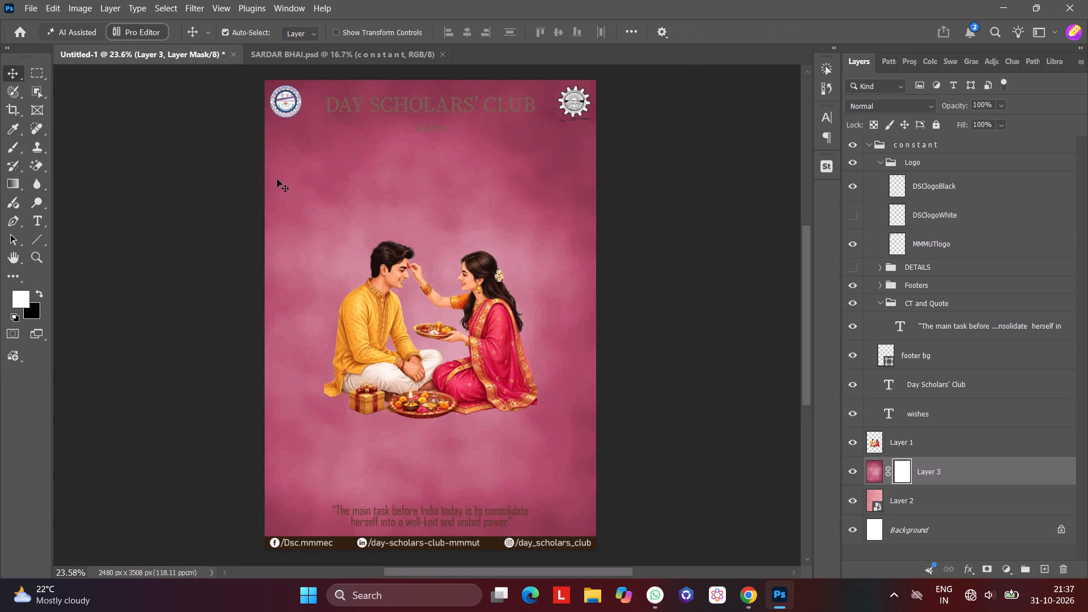
left_click(470, 351)
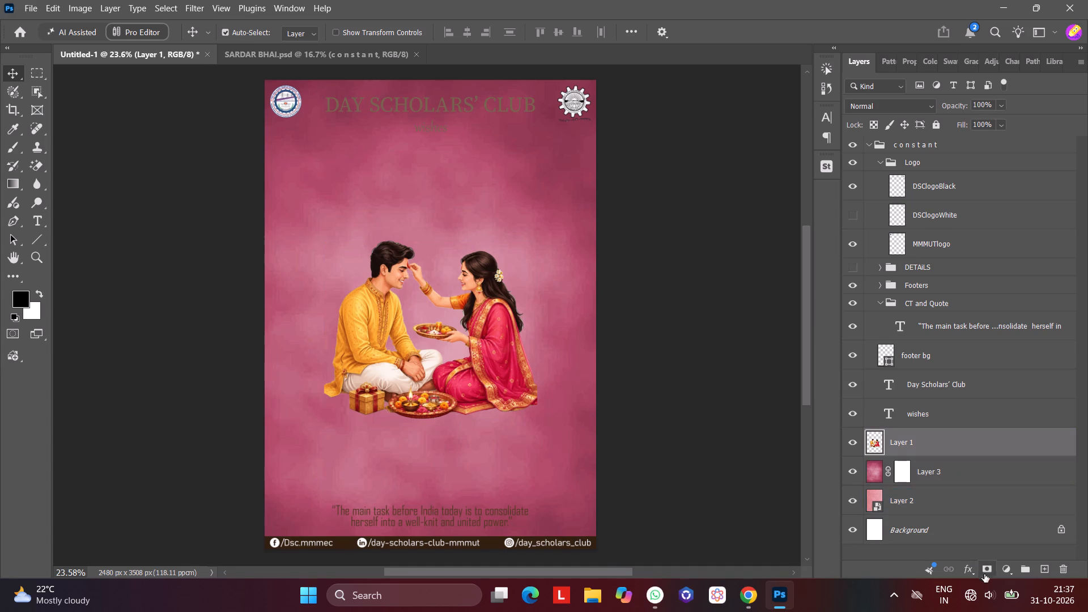
left_click(1005, 568)
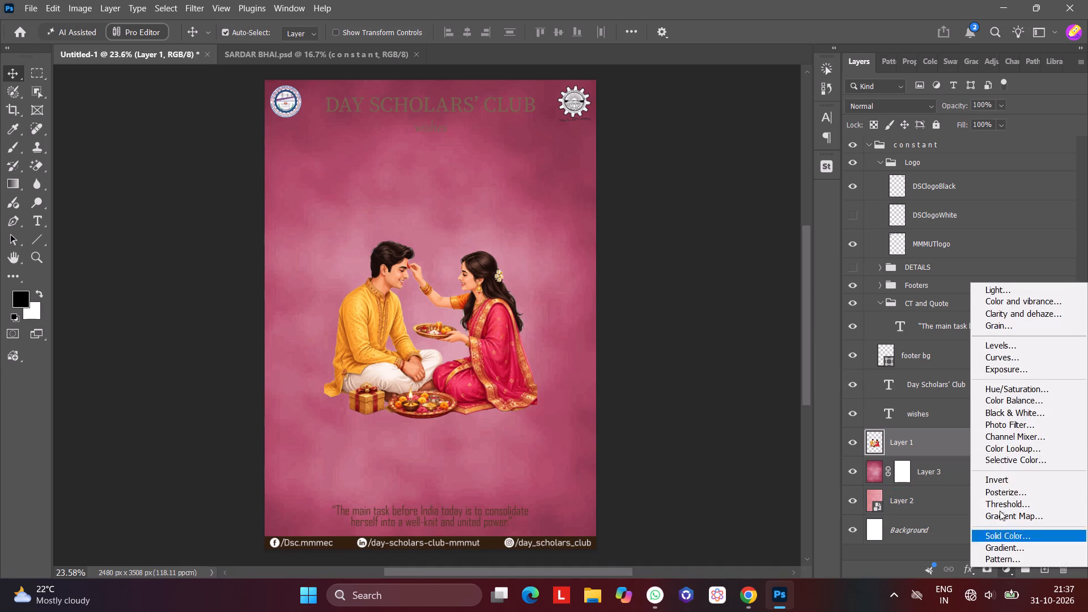
left_click(1005, 389)
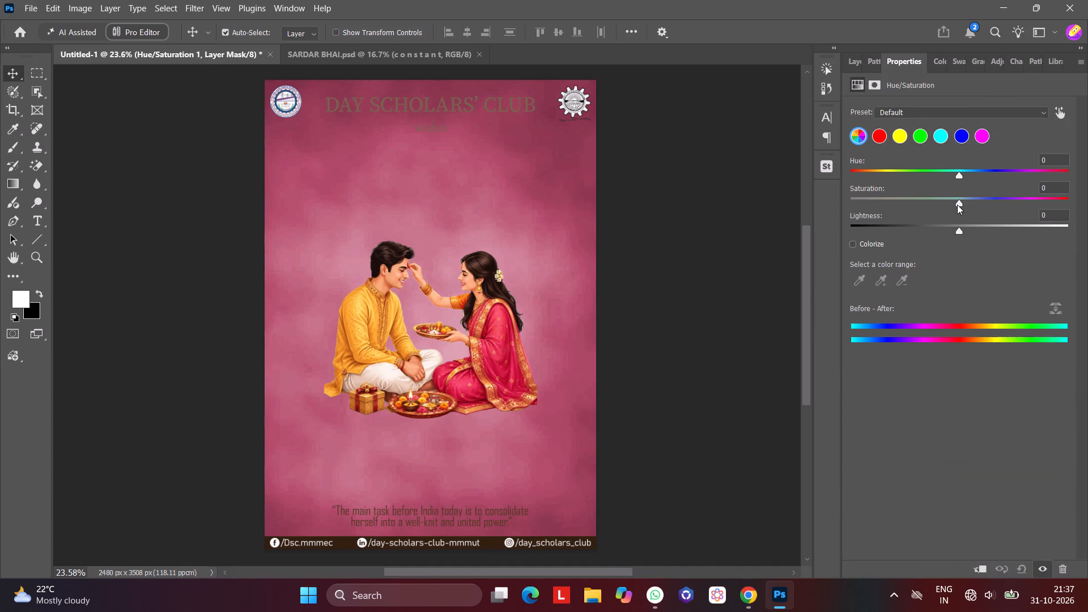
left_click_drag(957, 205, 945, 211)
left_click_drag(945, 211, 944, 210)
left_click_drag(957, 231, 954, 231)
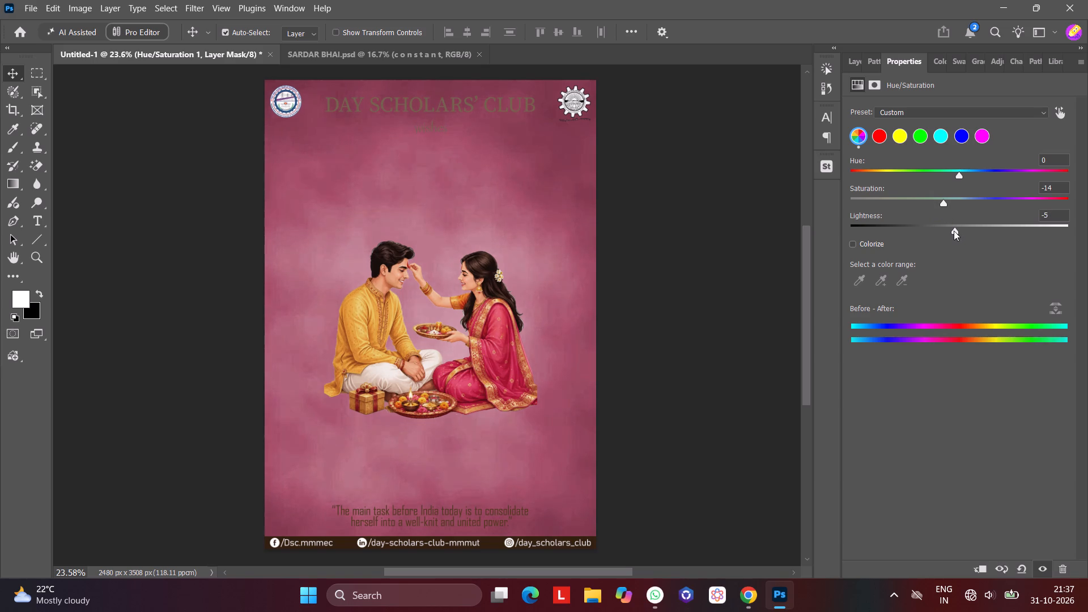
left_click_drag(954, 231, 947, 231)
left_click_drag(947, 231, 944, 232)
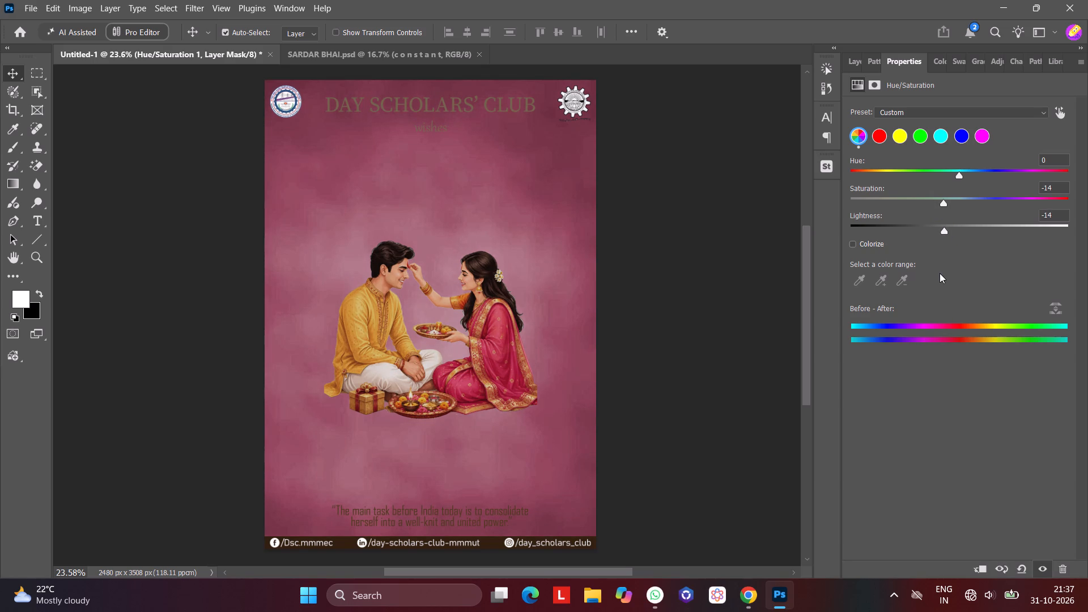
left_click(941, 274)
left_click(764, 333)
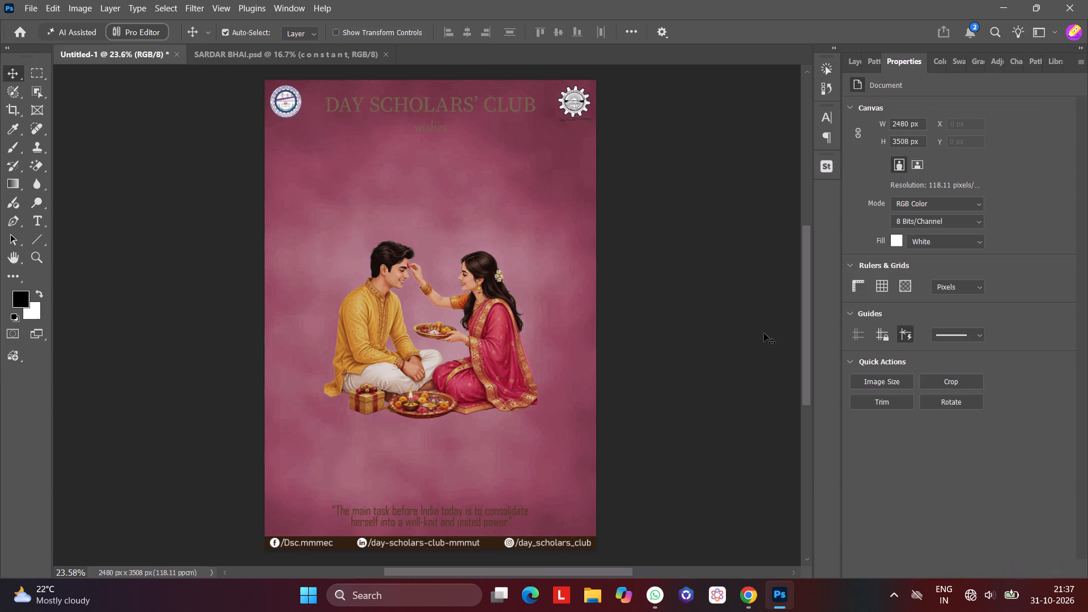
Clip the Hue/Saturation adjustment to Layer 1 so it affects only the tilak illustration.
left_click(854, 70)
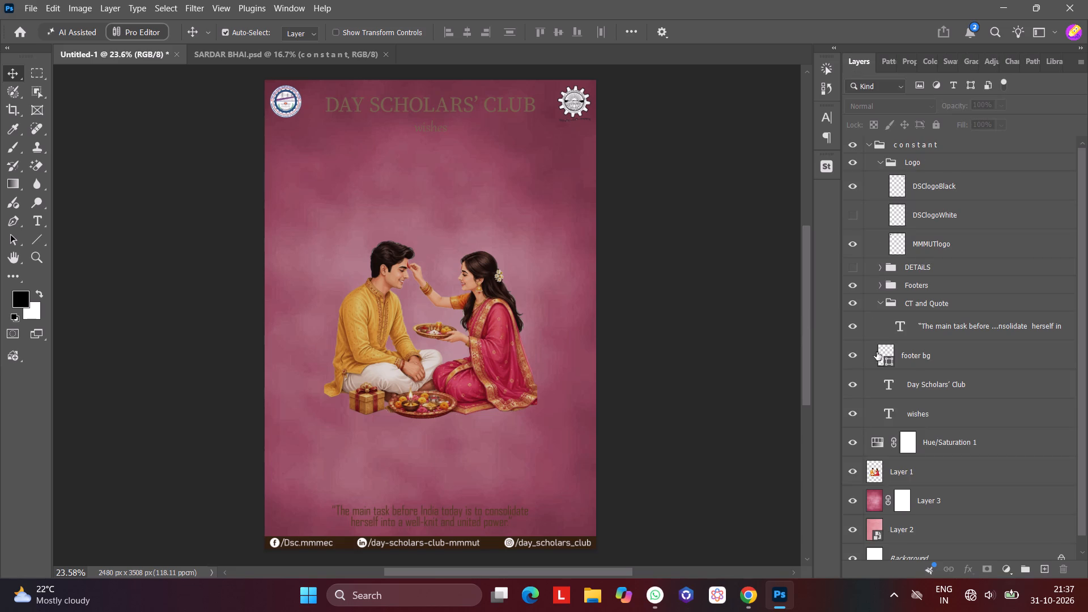
right_click(938, 440)
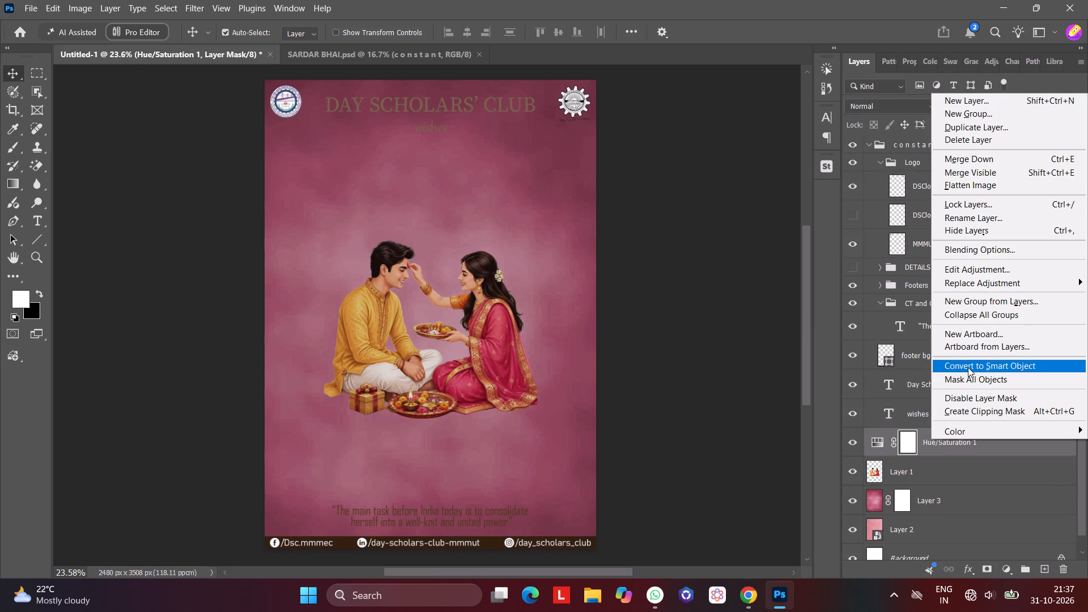
left_click(968, 452)
right_click(968, 452)
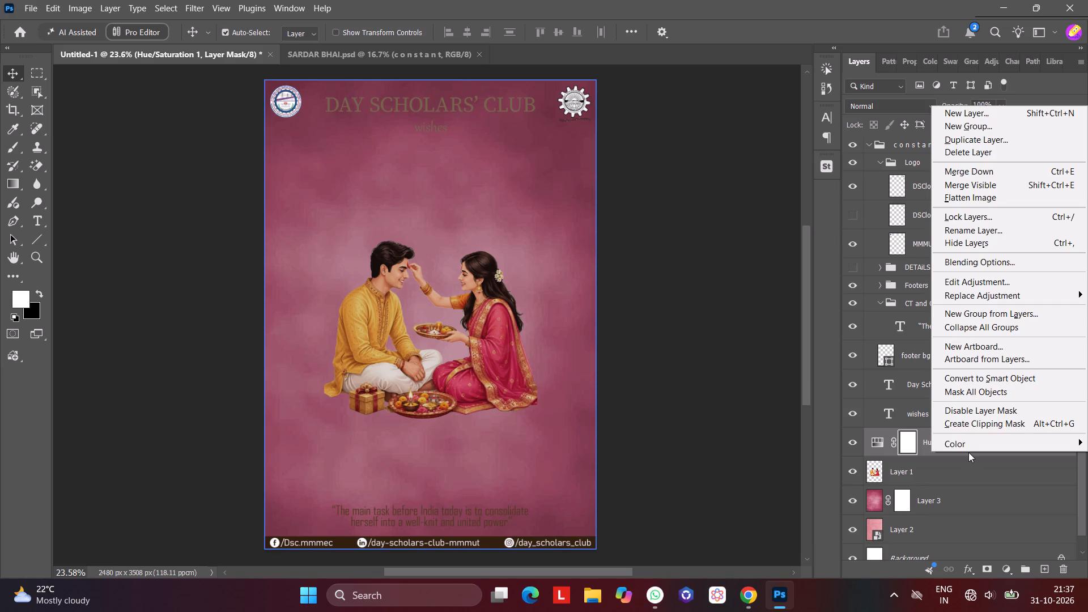
left_click(968, 427)
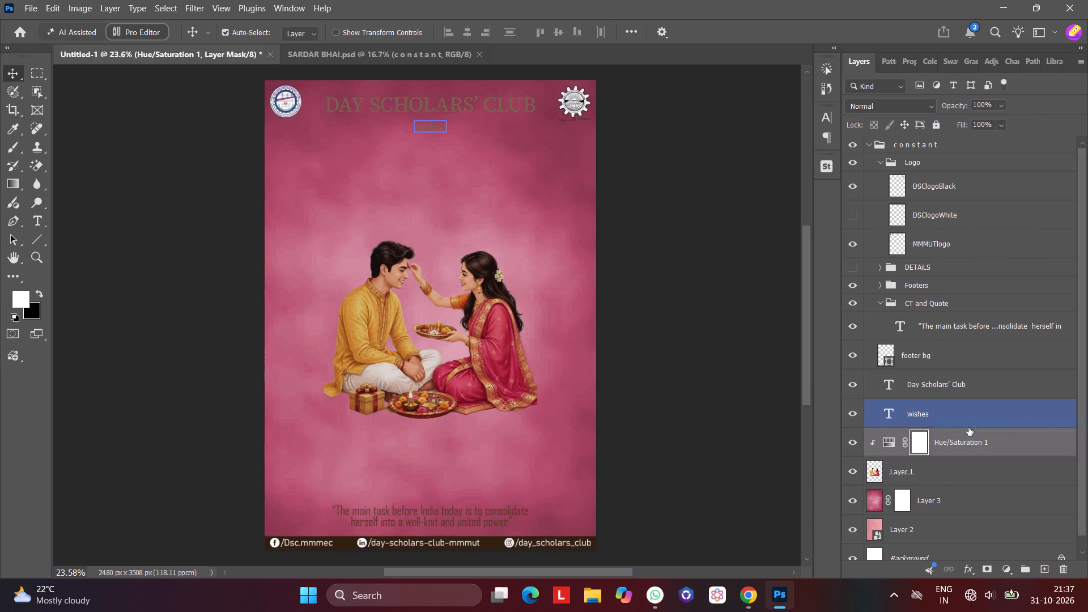
left_click(760, 413)
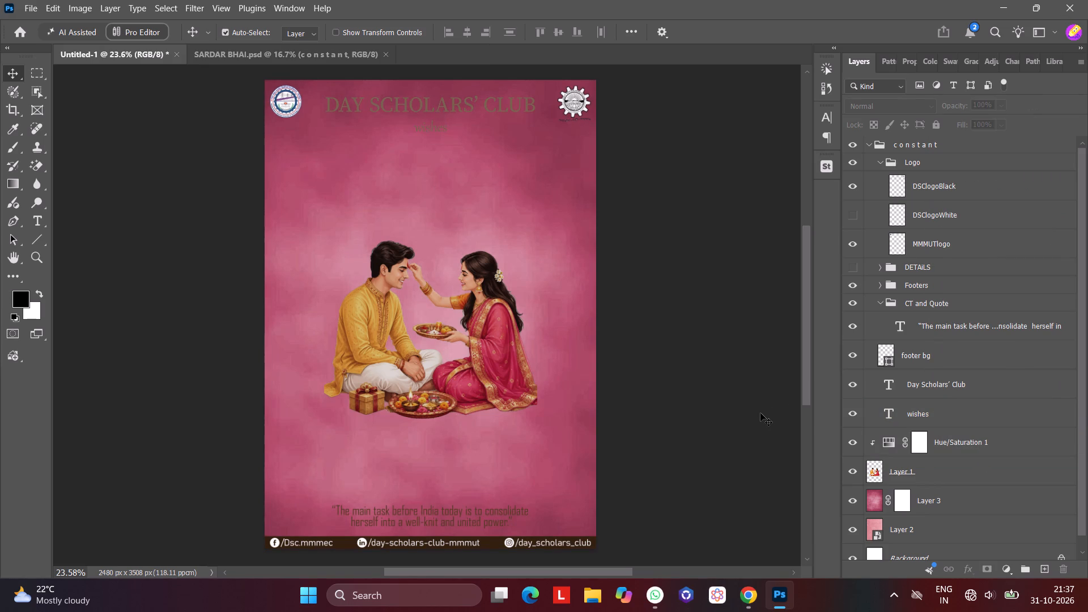
left_click(919, 471)
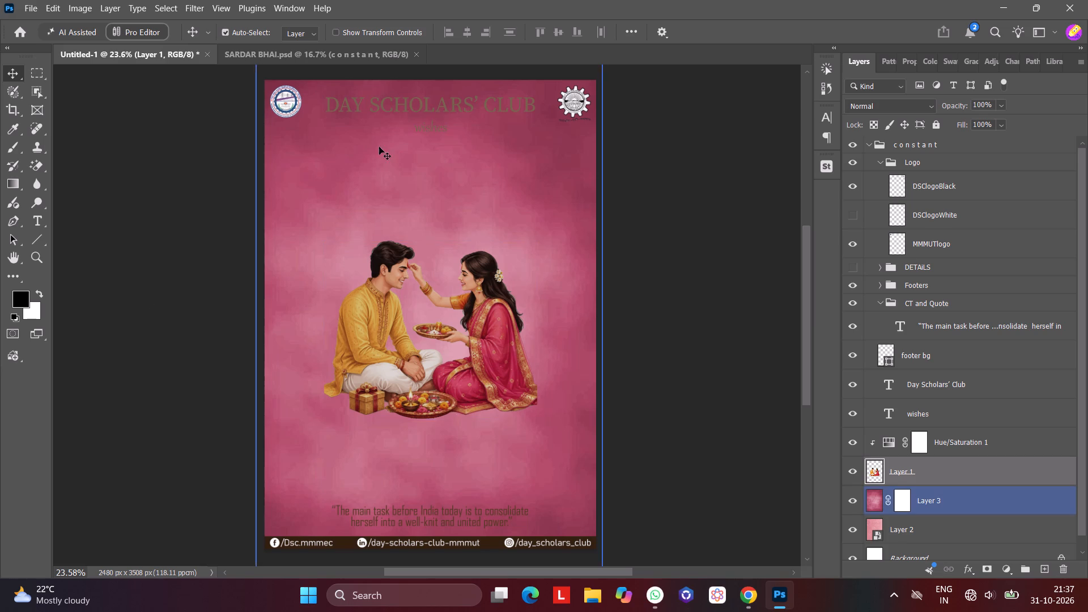
Recolour the "Day Scholars' Club" heading text to light pink #f59dbe.
double_click(460, 101)
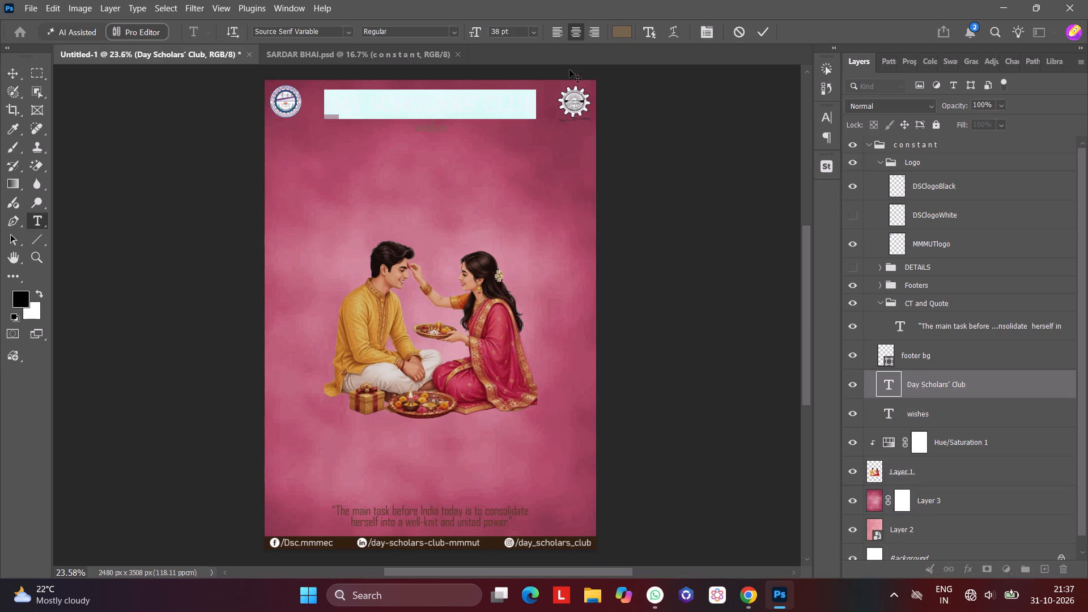
left_click(622, 33)
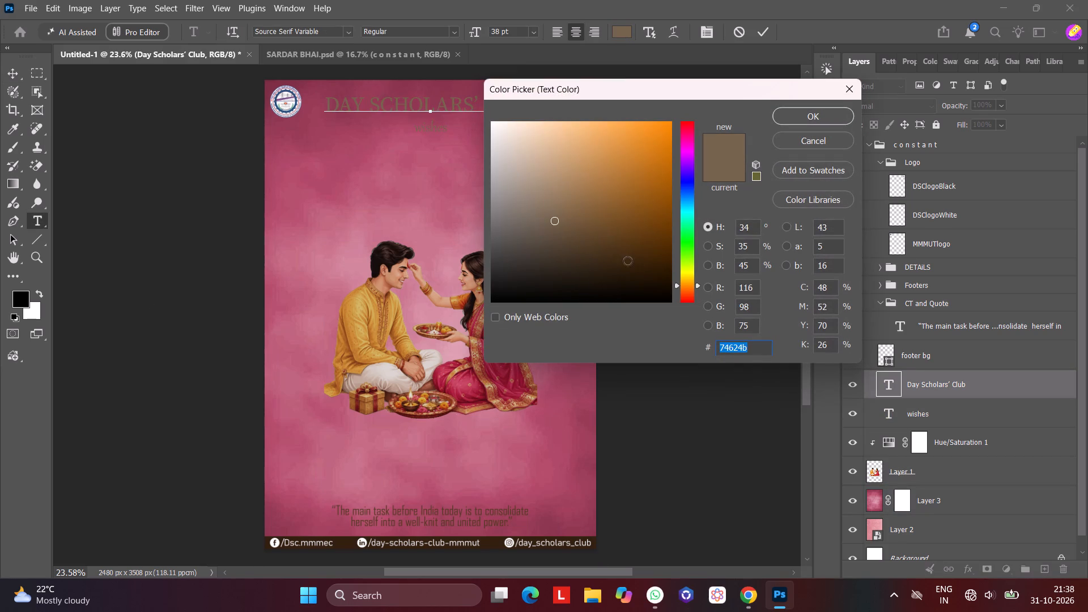
left_click(688, 151)
left_click_drag(688, 151, 691, 139)
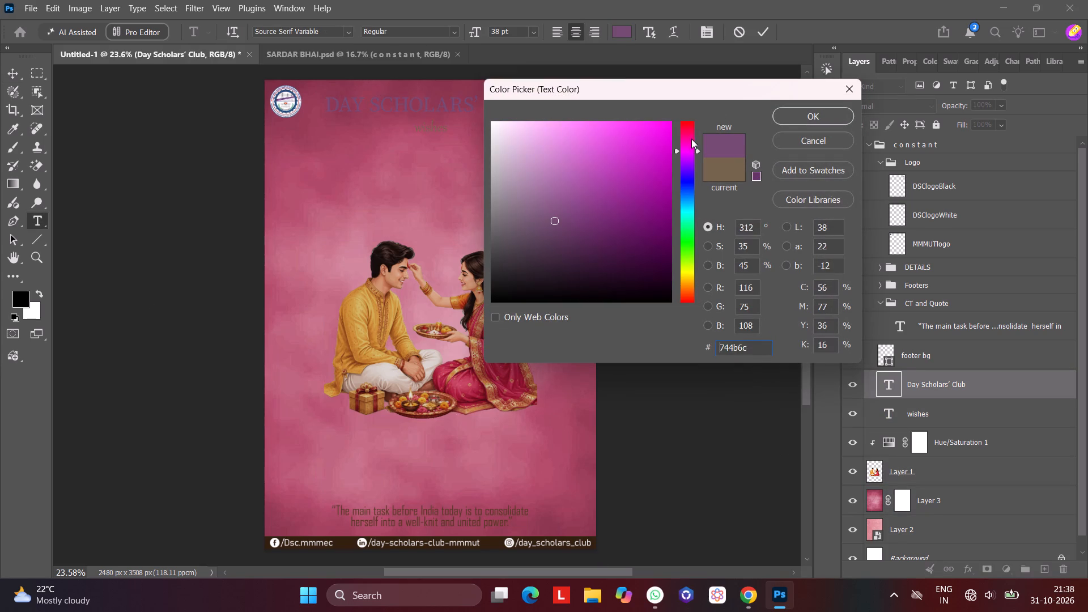
left_click_drag(691, 139, 692, 133)
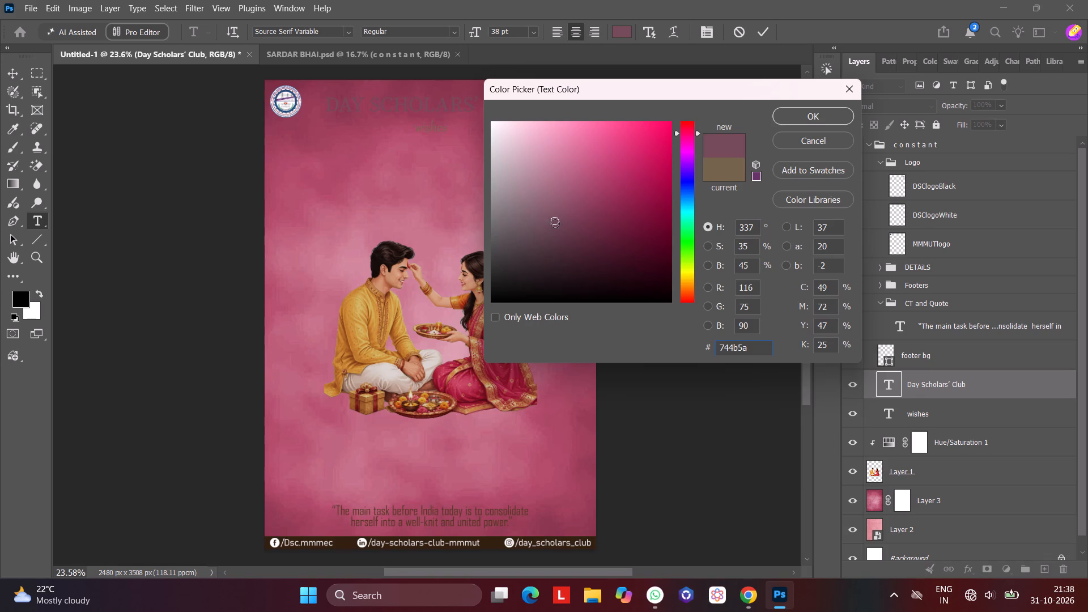
left_click_drag(555, 223, 571, 132)
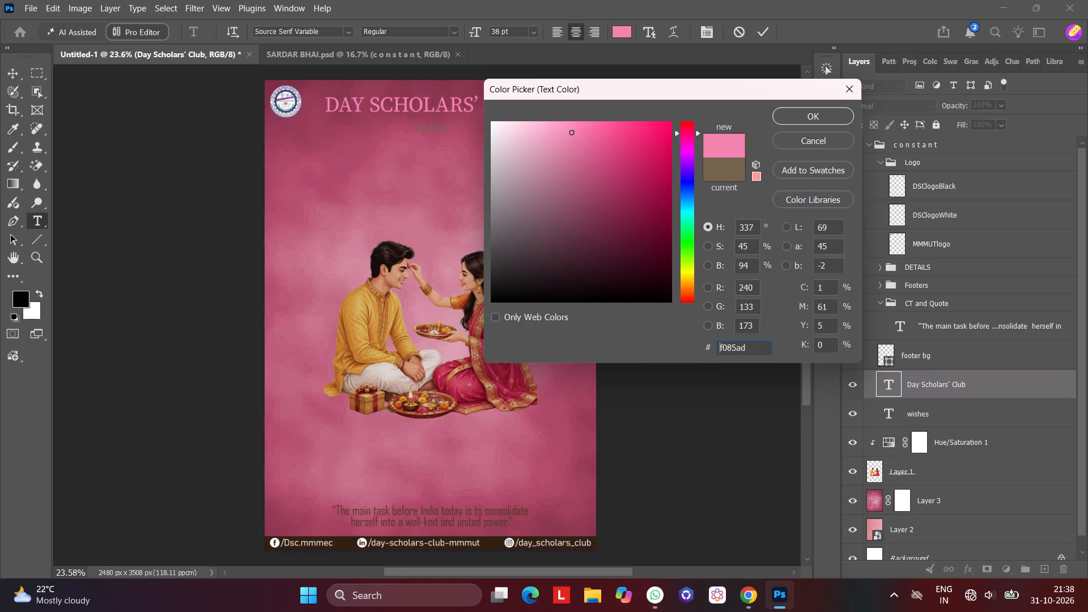
left_click_drag(571, 132, 539, 121)
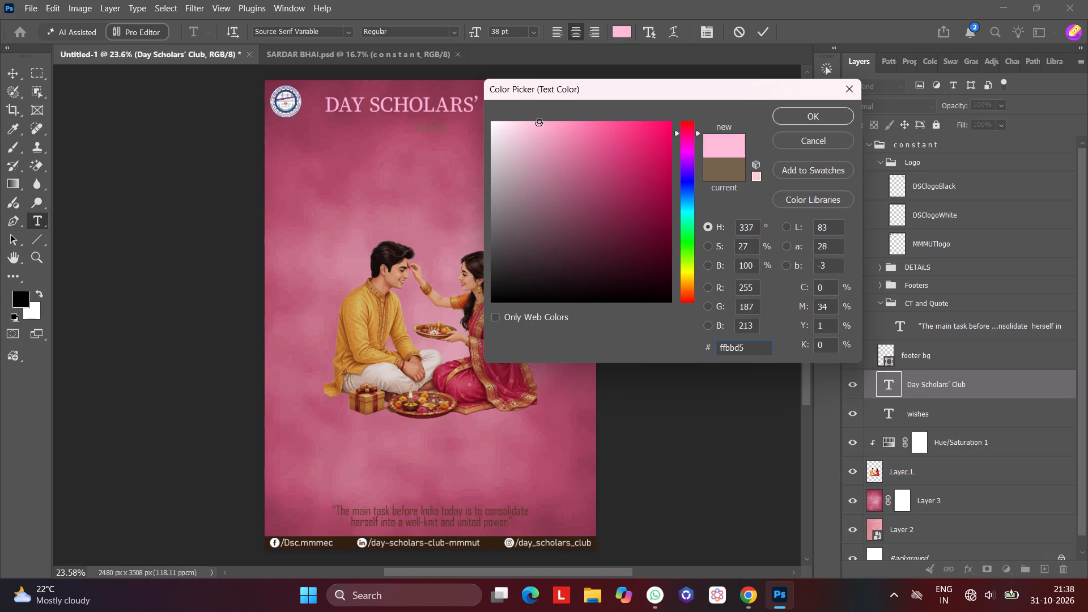
left_click_drag(539, 121, 556, 129)
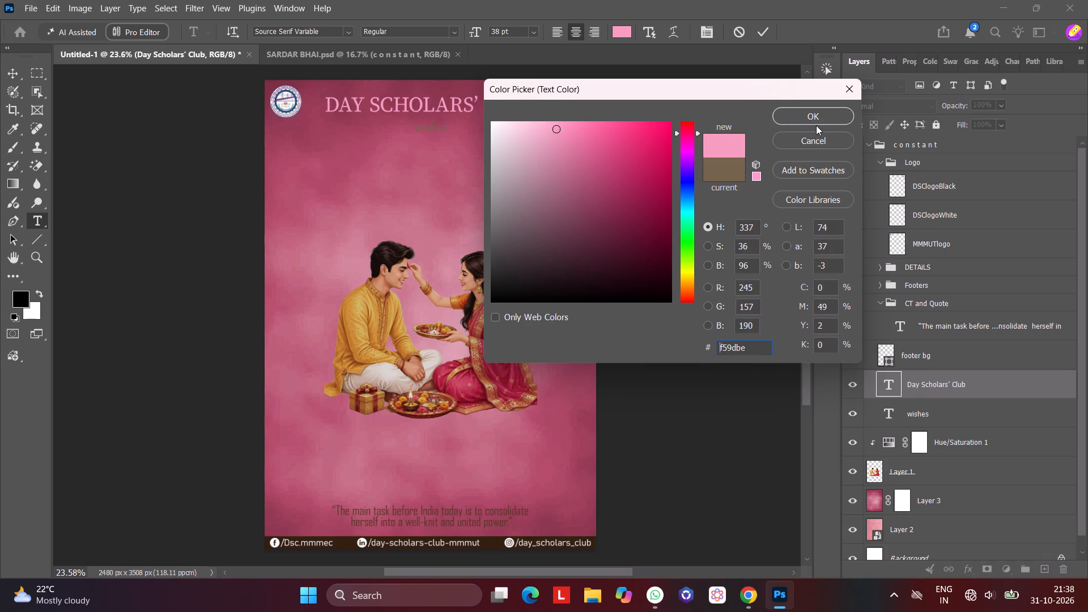
left_click(816, 125)
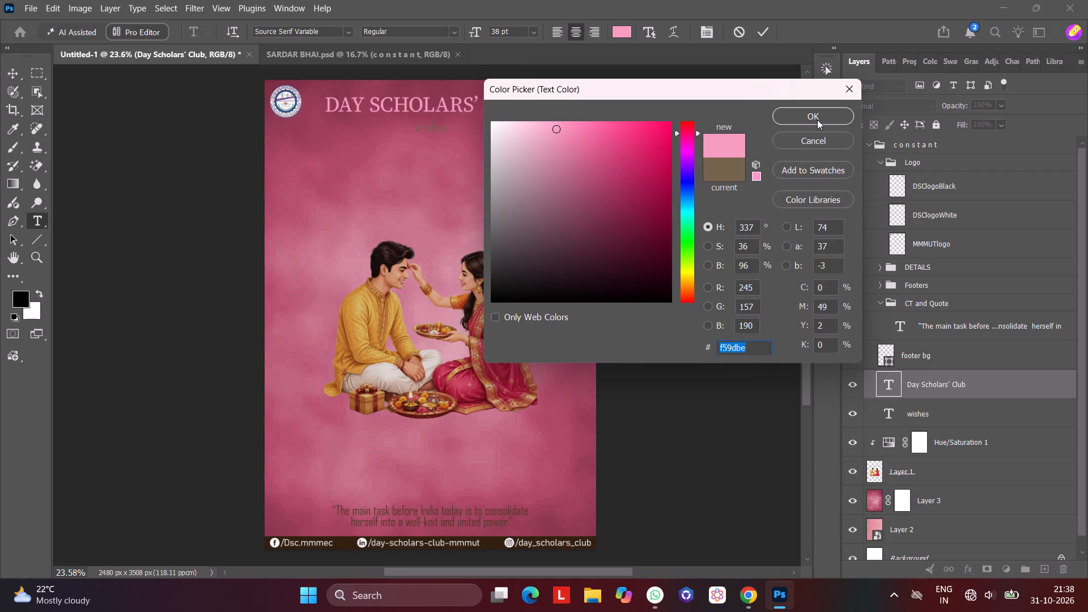
left_click(806, 120)
left_click(434, 126)
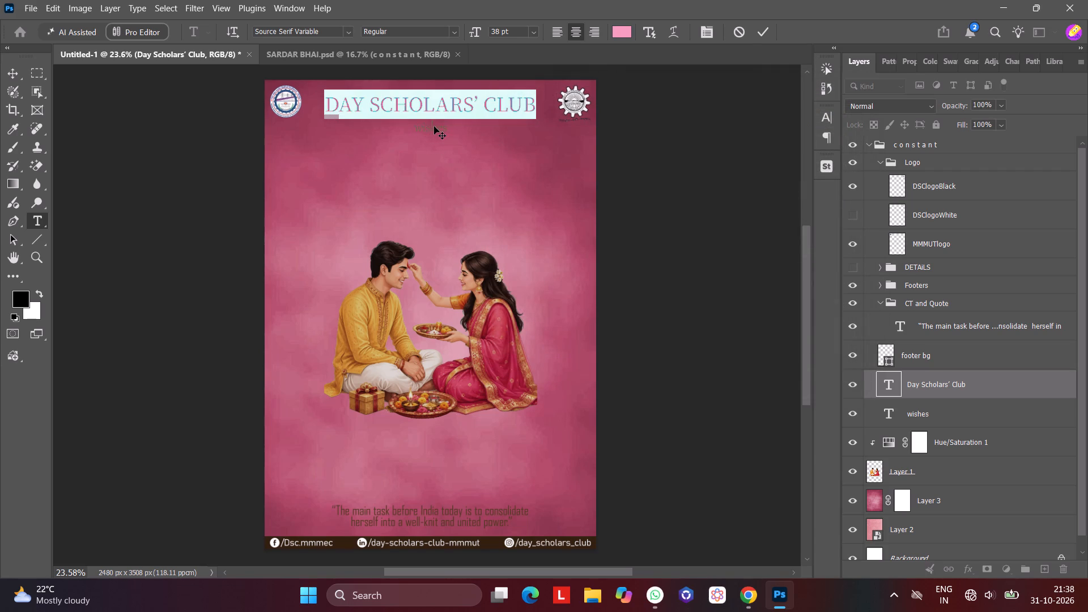
left_click(769, 24)
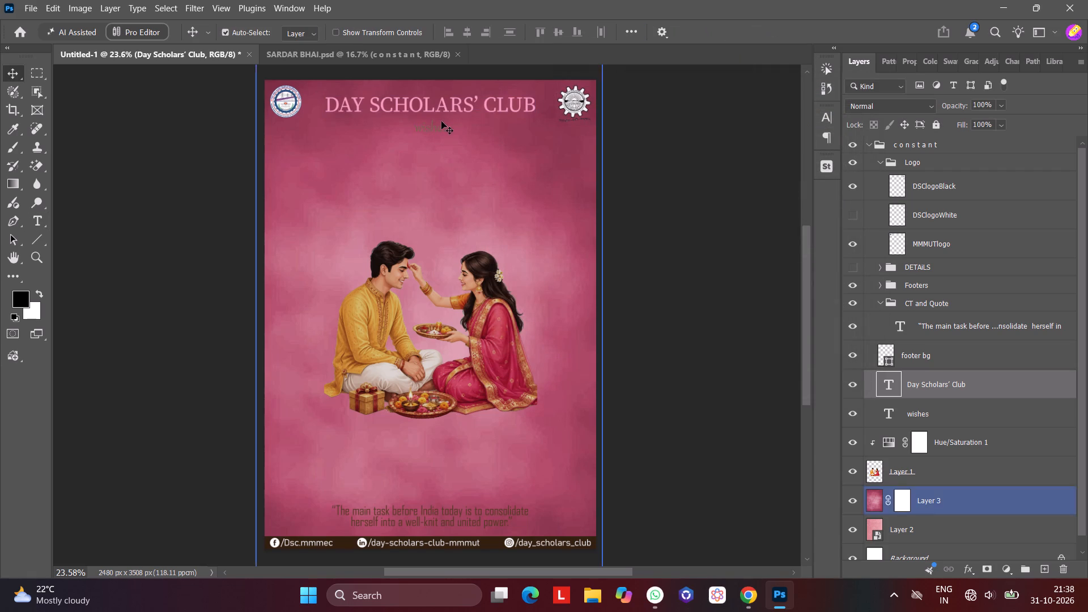
Recolour the "wishes" text under the heading to pink #f29aba, sampled from the heading letters.
double_click(440, 125)
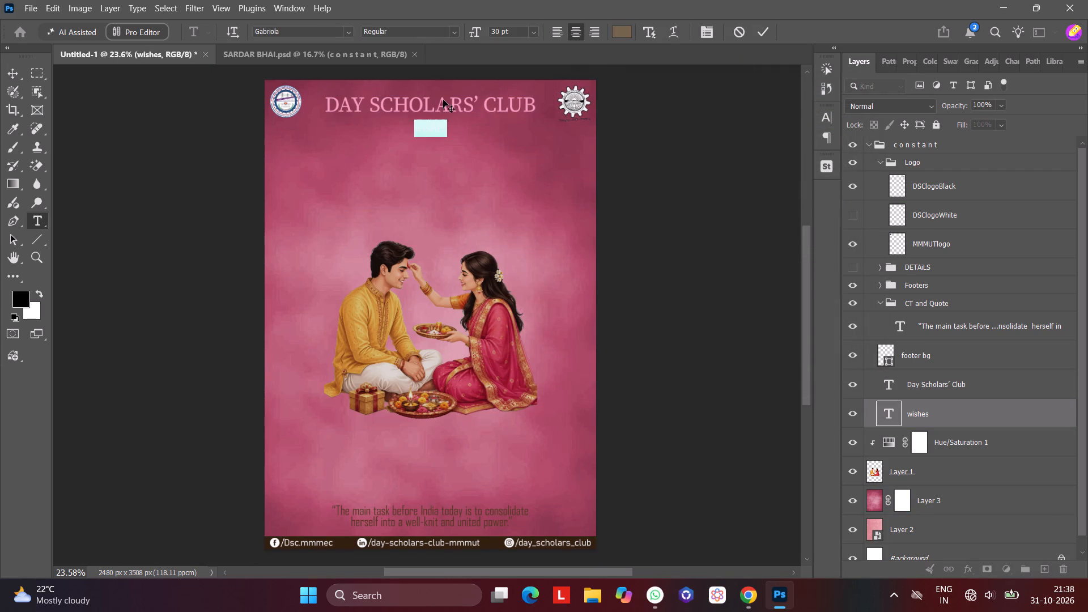
left_click(620, 33)
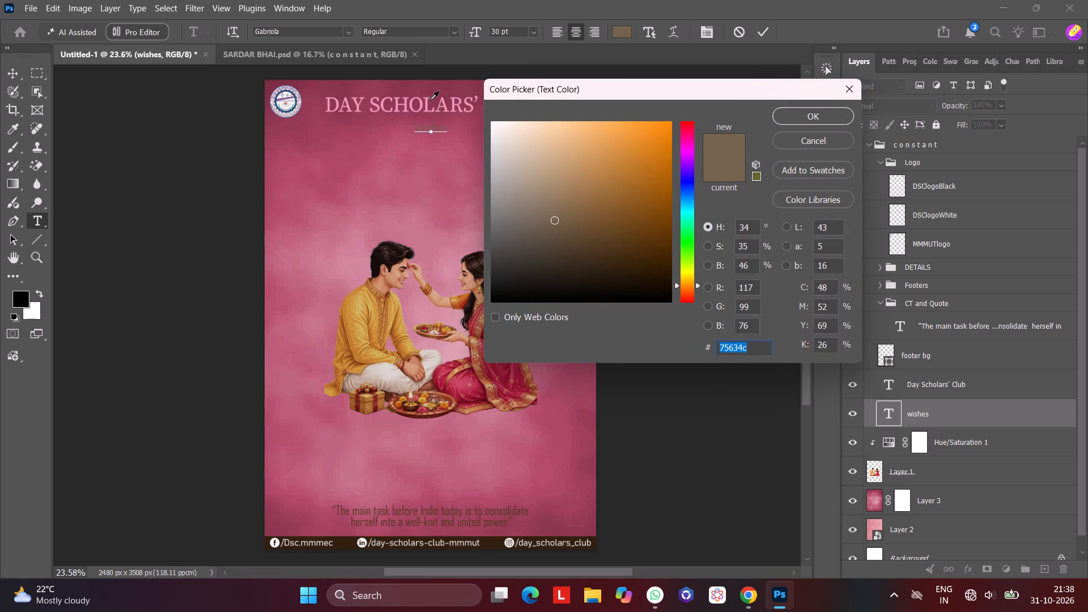
left_click(420, 100)
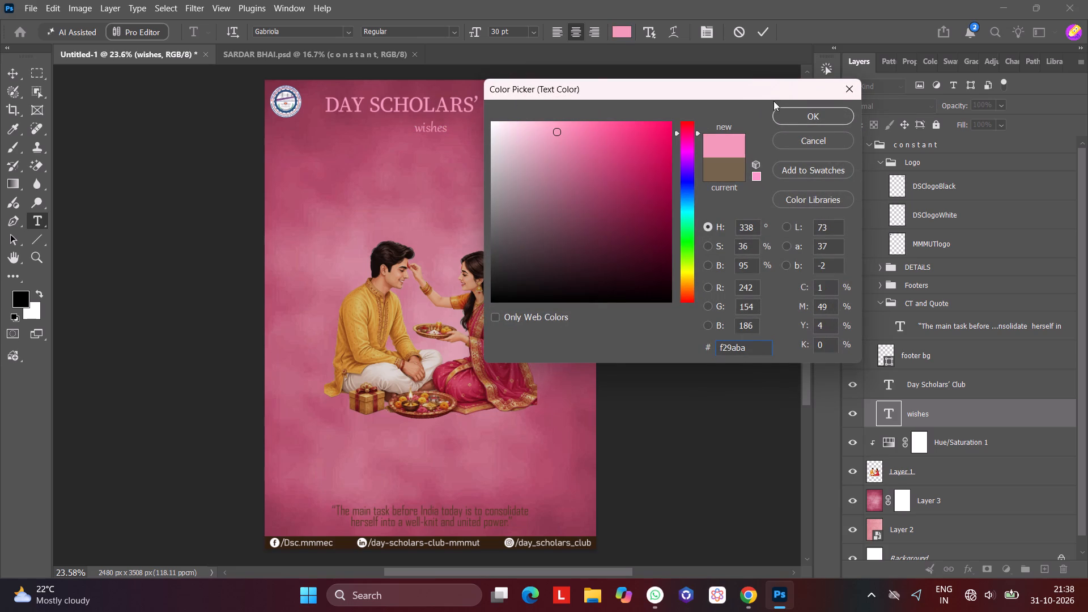
left_click(798, 110)
left_click(651, 261)
scroll(651, 261, "down", 1)
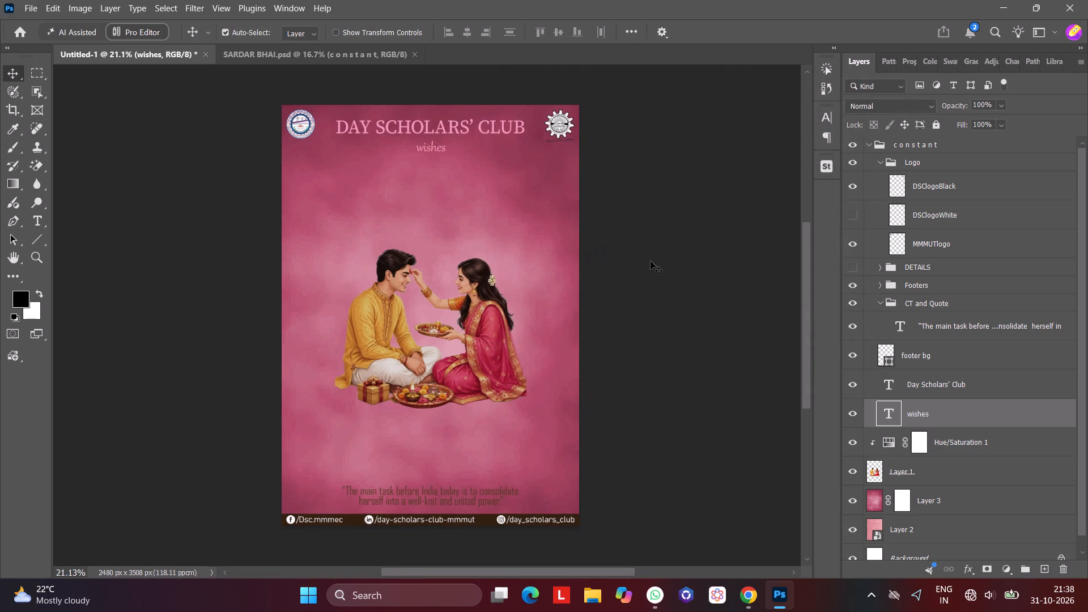
Recolour the "The main task before India today…" quote text above the footer to dark maroon #4e0017.
scroll(651, 261, "down", 1)
scroll(651, 261, "up", 3)
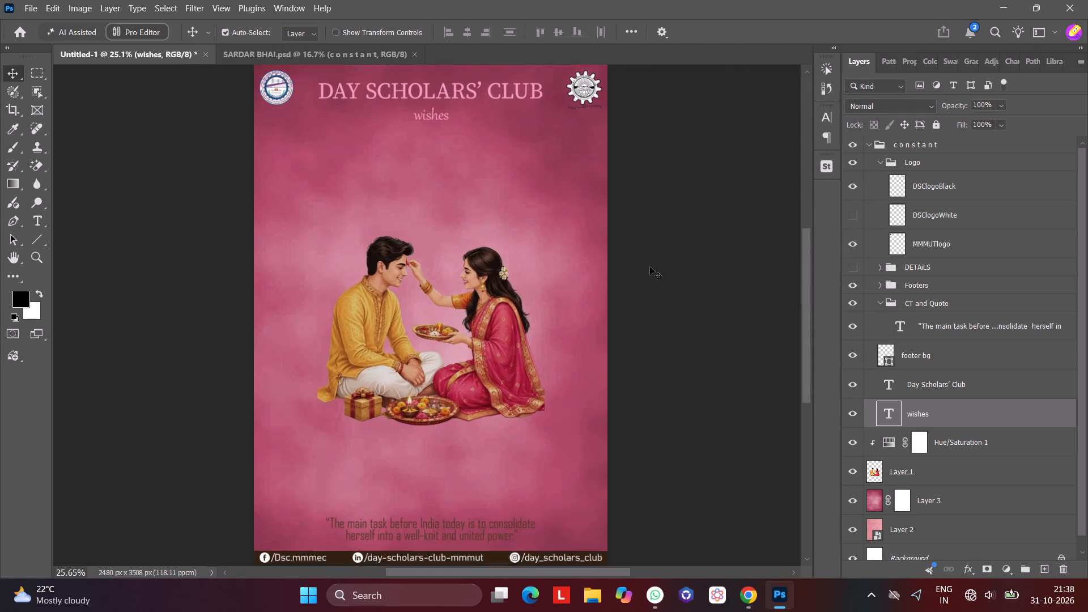
double_click(478, 531)
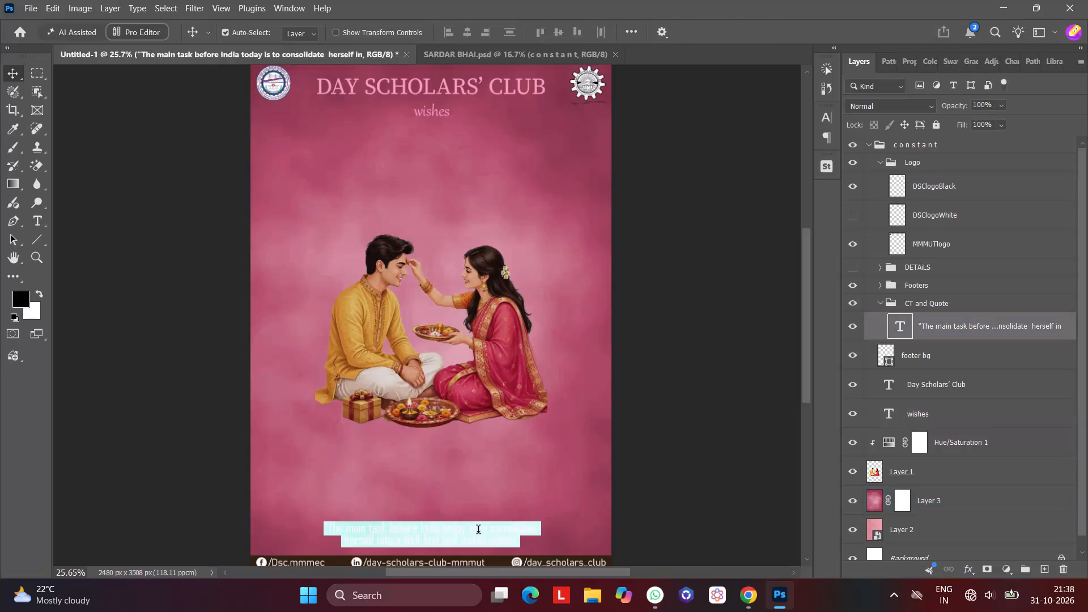
left_click(630, 29)
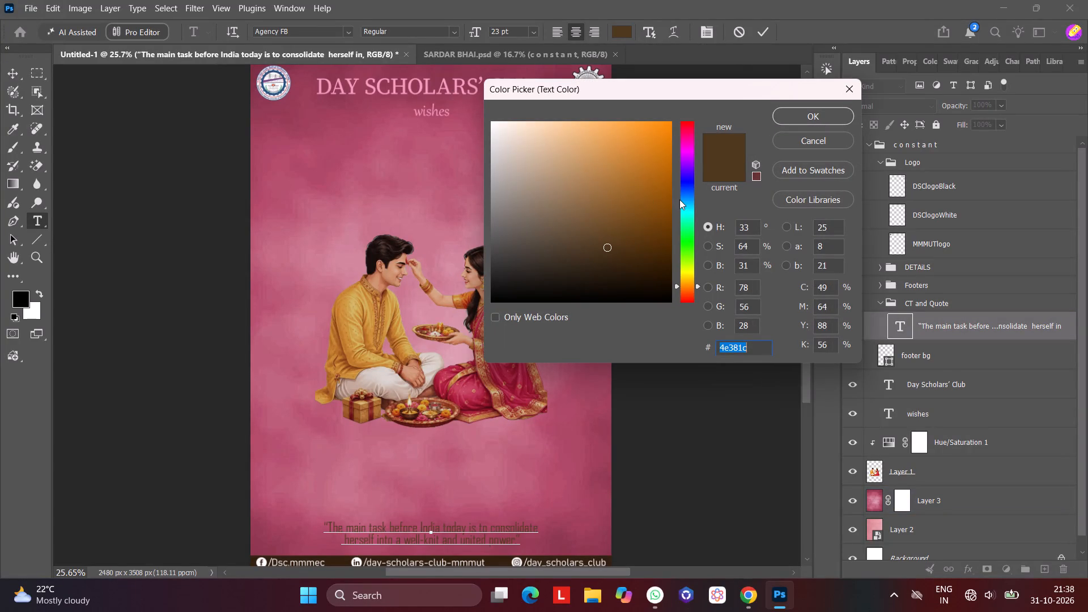
left_click(411, 84)
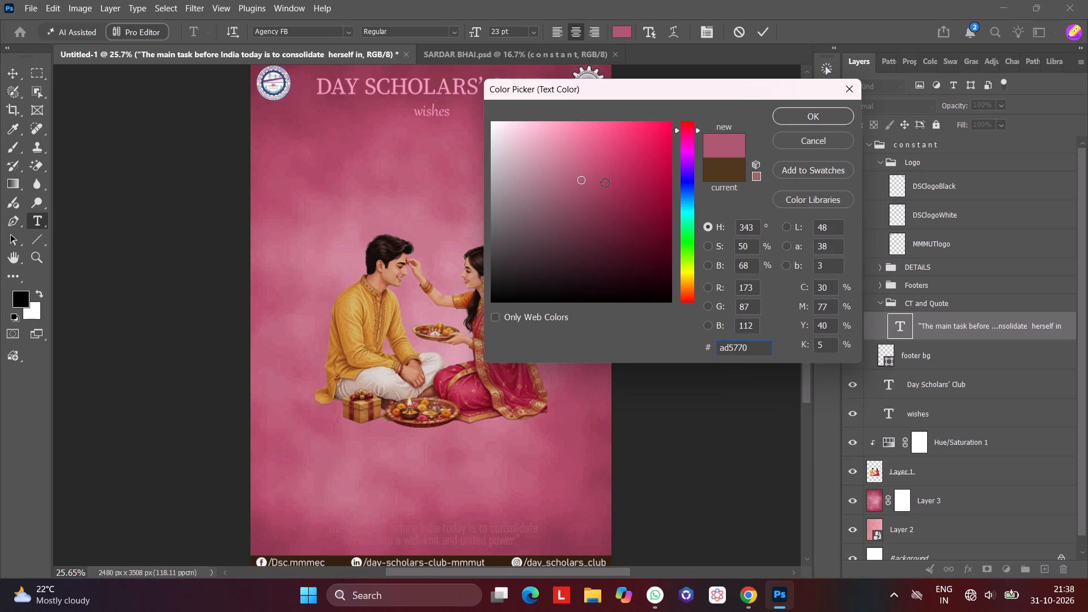
left_click_drag(581, 180, 637, 256)
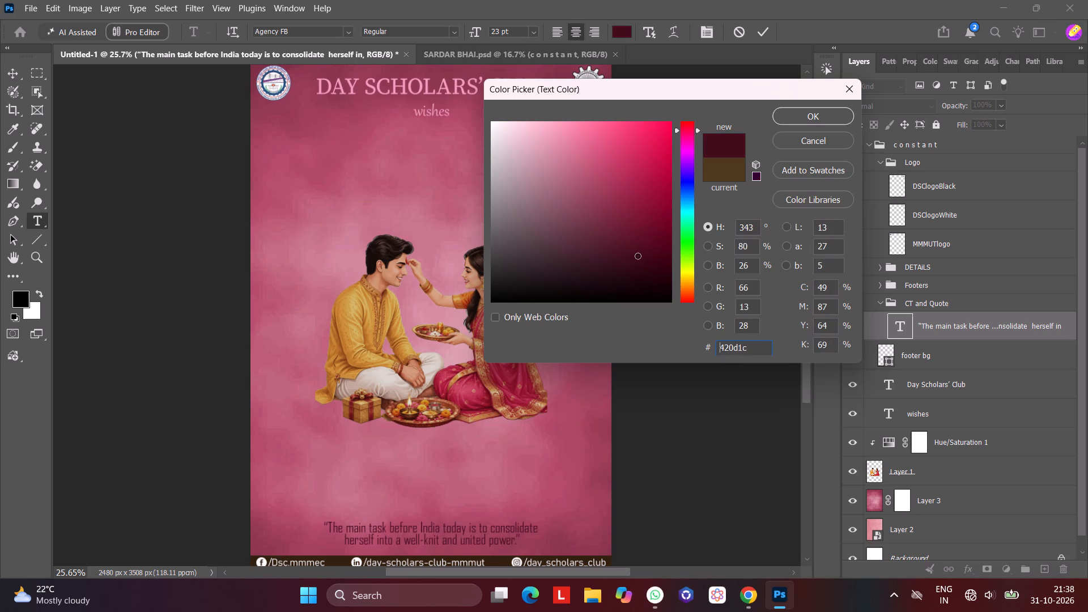
left_click_drag(637, 256, 660, 239)
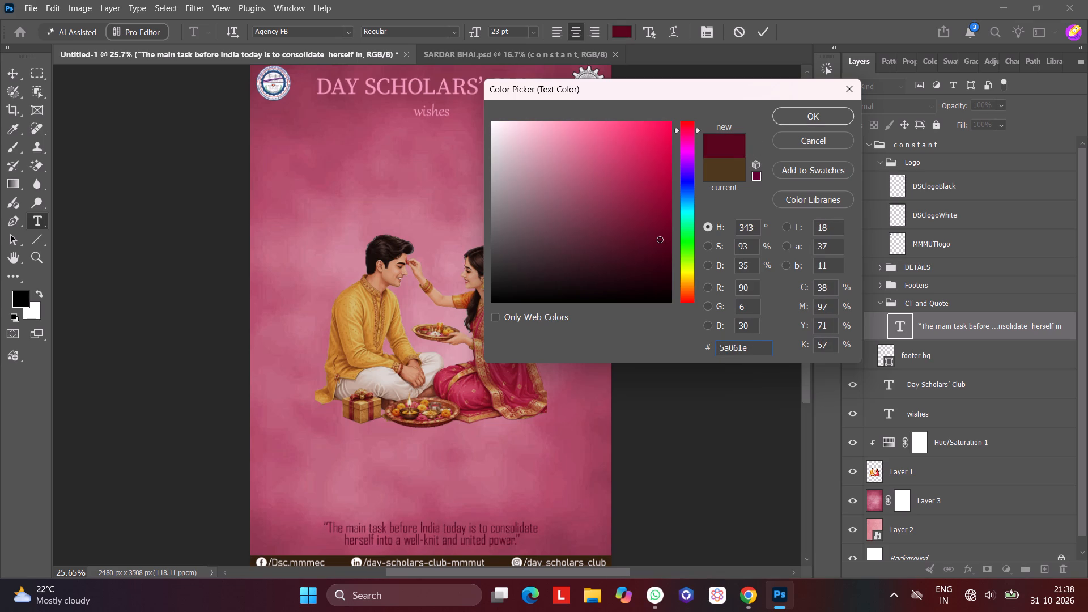
left_click_drag(660, 239, 660, 237)
left_click_drag(660, 237, 656, 245)
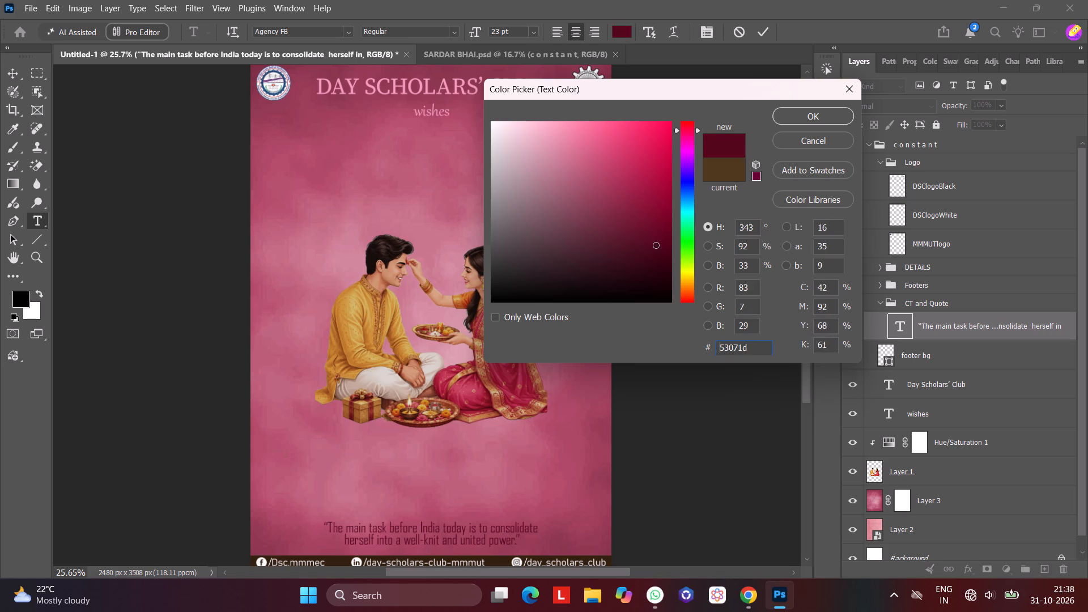
left_click_drag(656, 245, 680, 246)
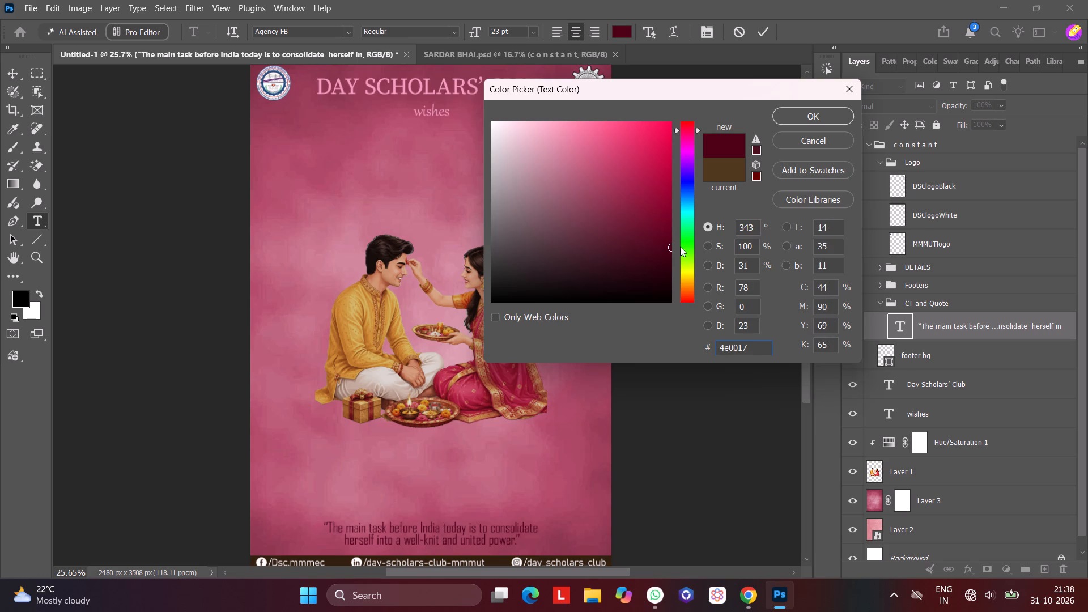
left_click(822, 121)
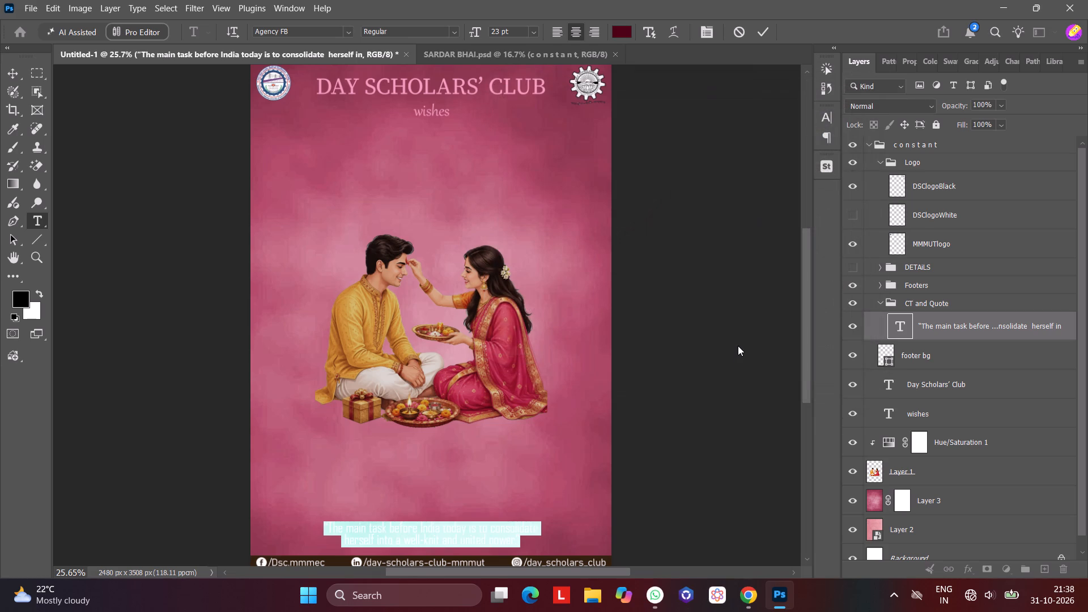
left_click(738, 352)
Recolour the footer bg bar, starting from a pink sampled from the poster background and adjusting it to #e175a8.
scroll(738, 352, "up", 3)
scroll(738, 352, "down", 2)
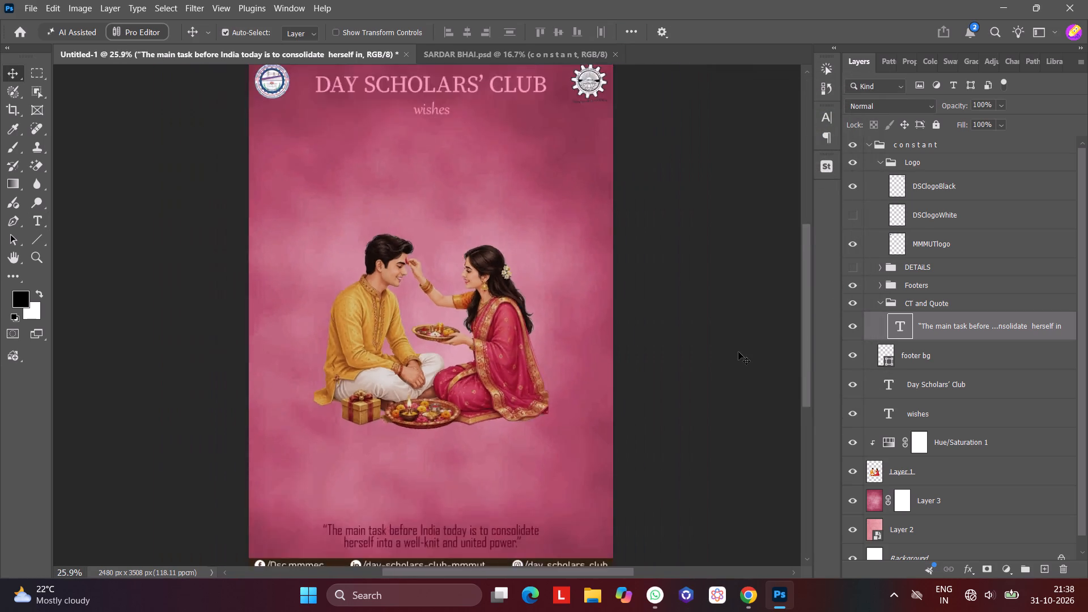
scroll(738, 352, "down", 1)
scroll(738, 352, "up", 2)
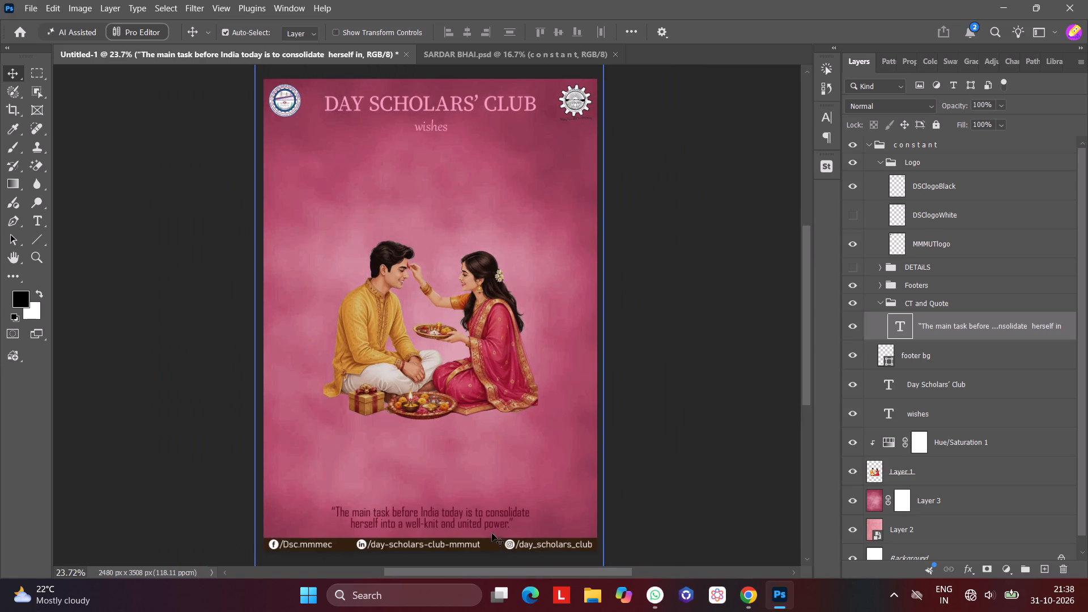
left_click(494, 544)
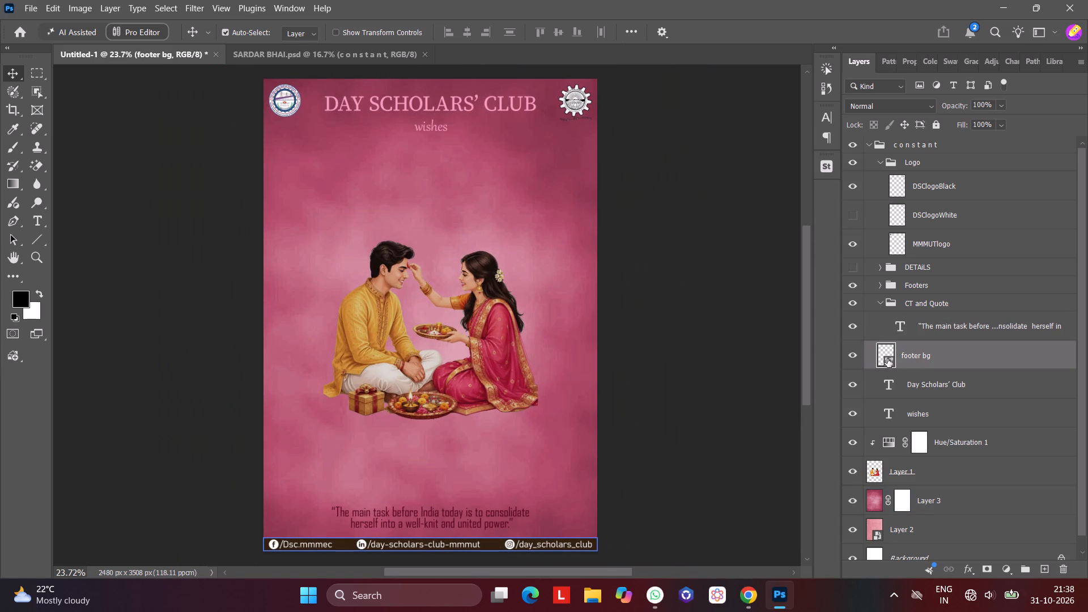
double_click(888, 362)
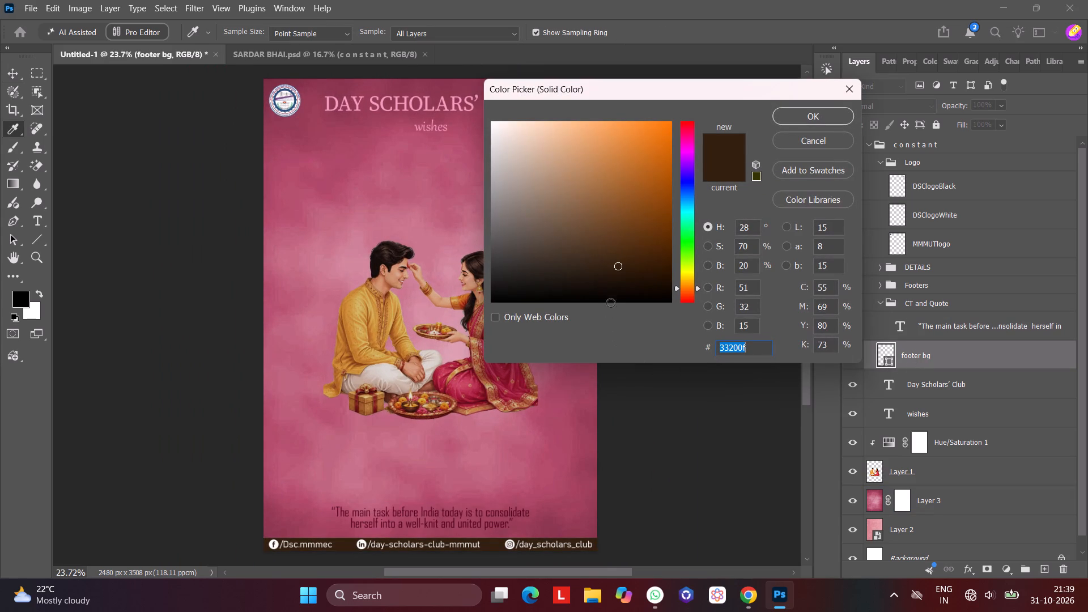
left_click(283, 292)
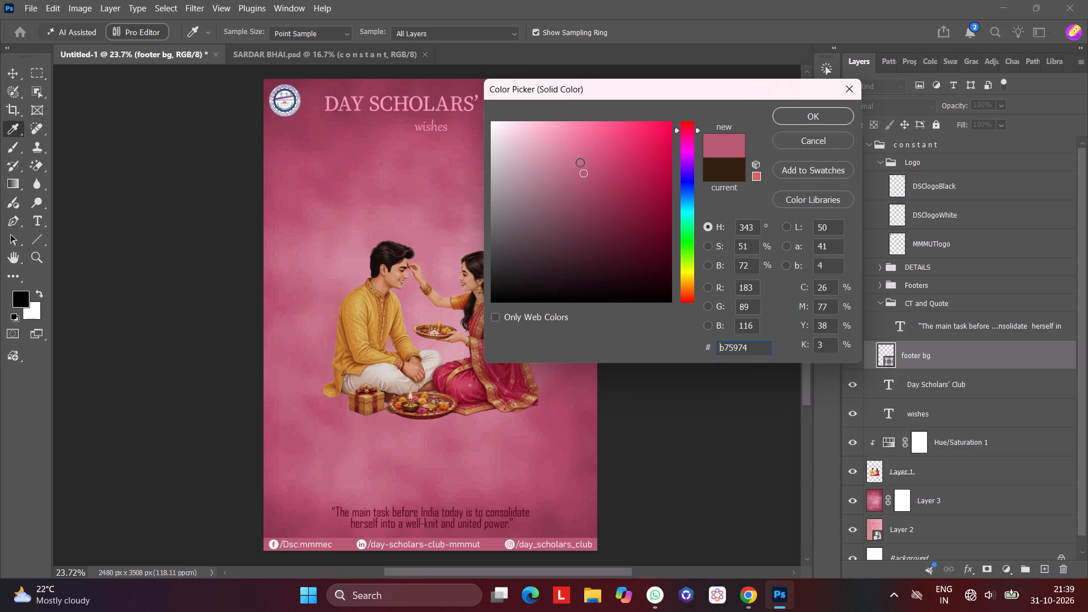
left_click_drag(581, 174, 588, 173)
left_click_drag(588, 173, 589, 149)
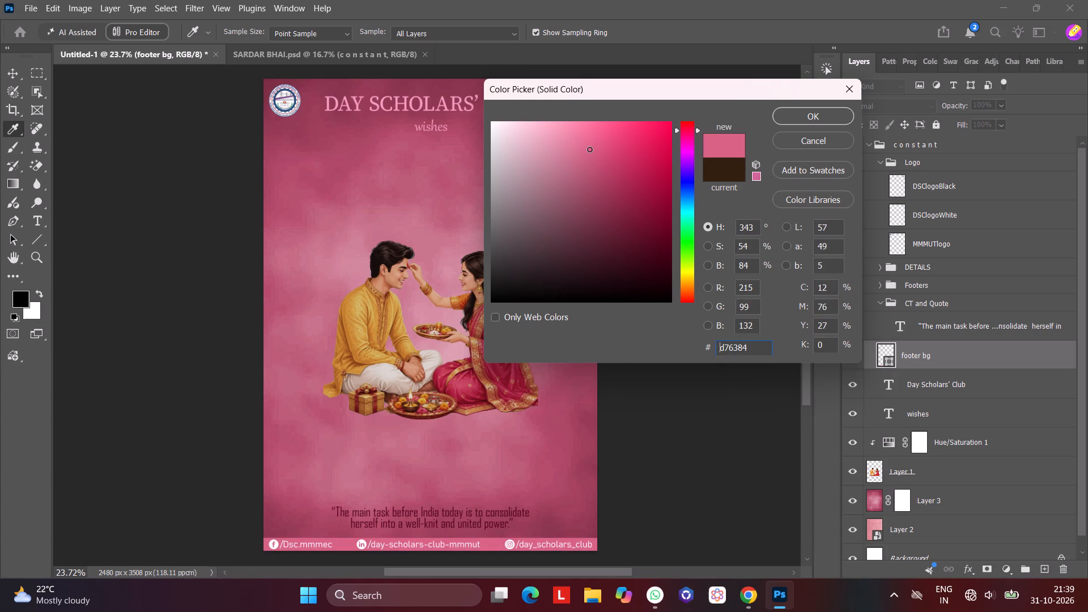
left_click_drag(589, 149, 644, 170)
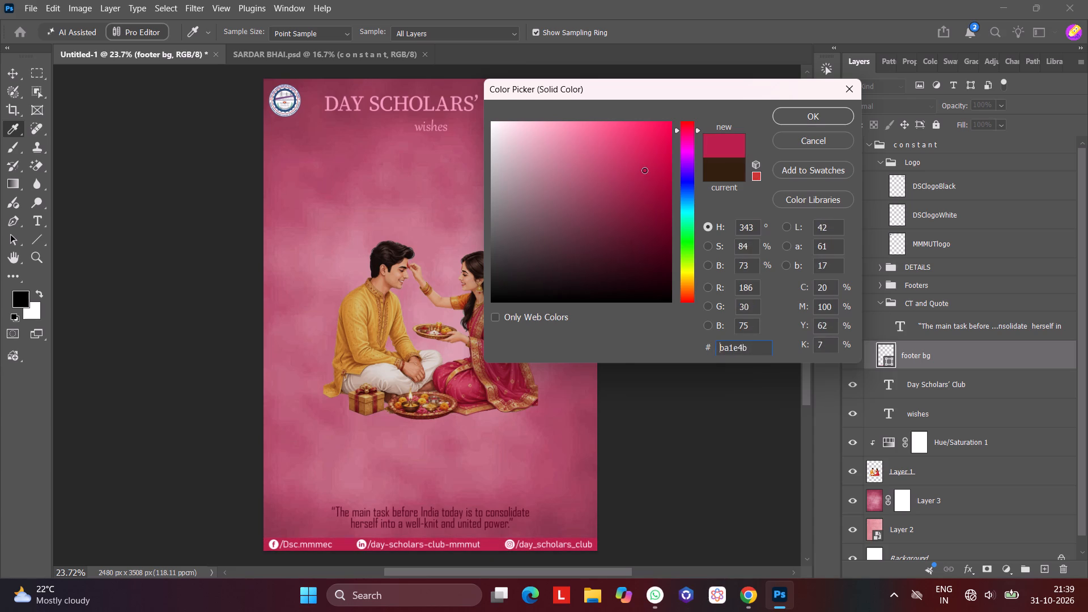
left_click_drag(644, 170, 610, 160)
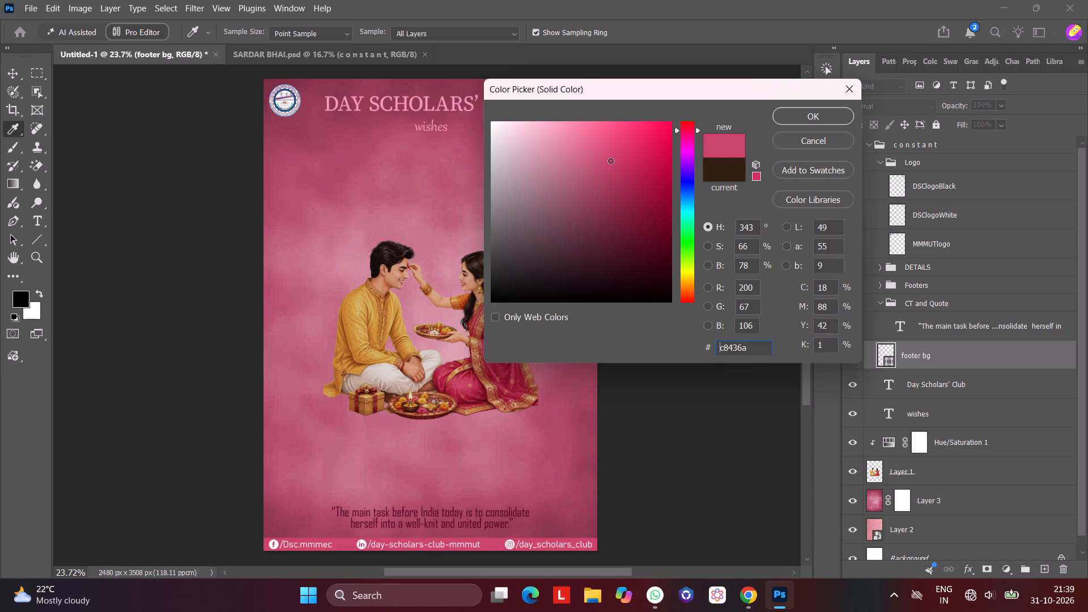
left_click_drag(610, 160, 609, 163)
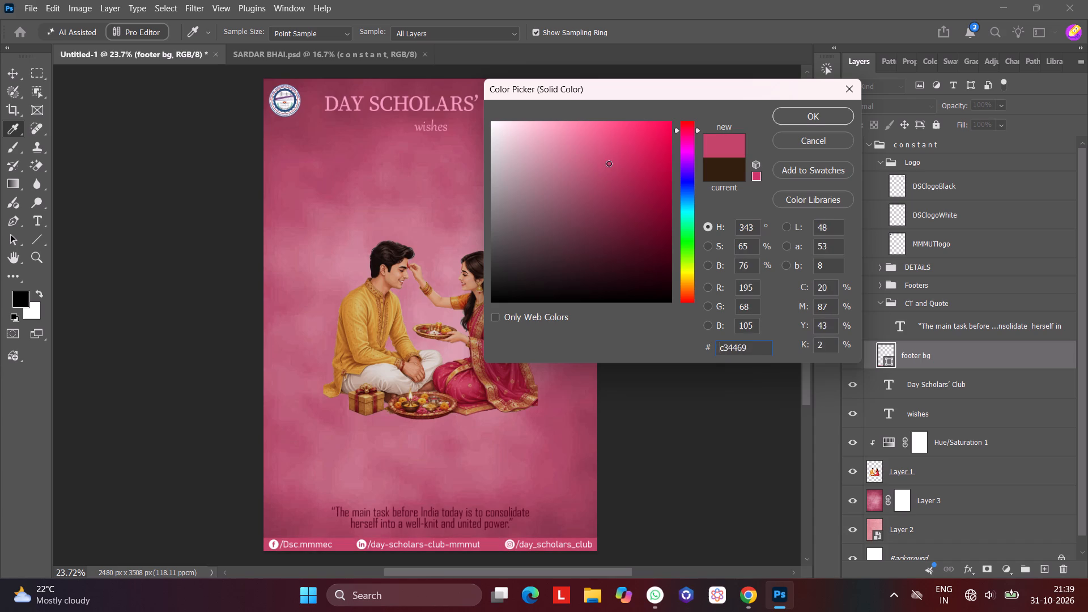
left_click_drag(609, 163, 590, 185)
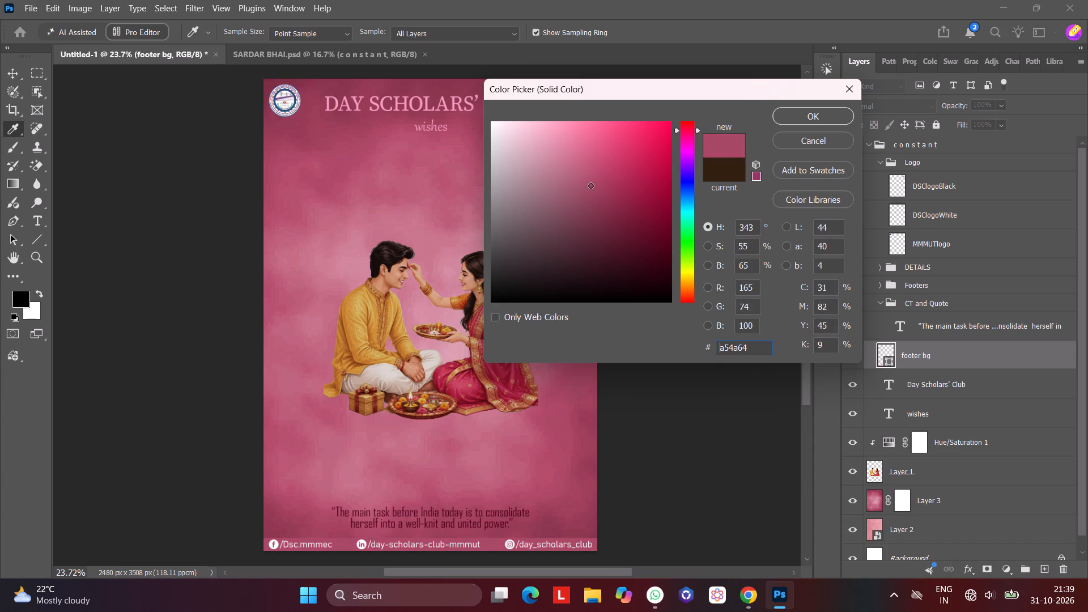
left_click_drag(590, 185, 664, 214)
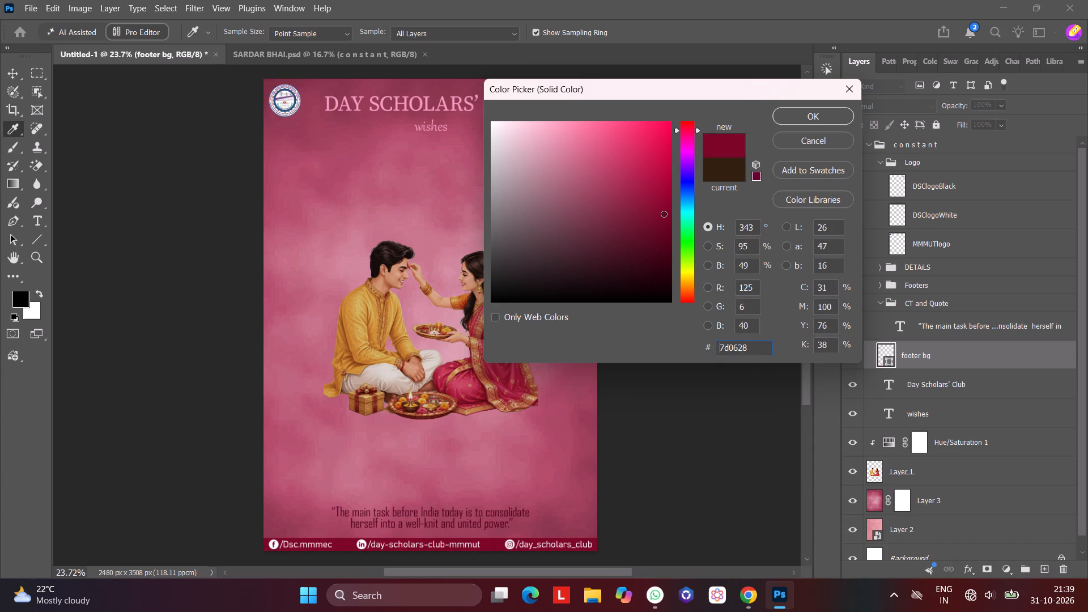
left_click_drag(664, 214, 627, 183)
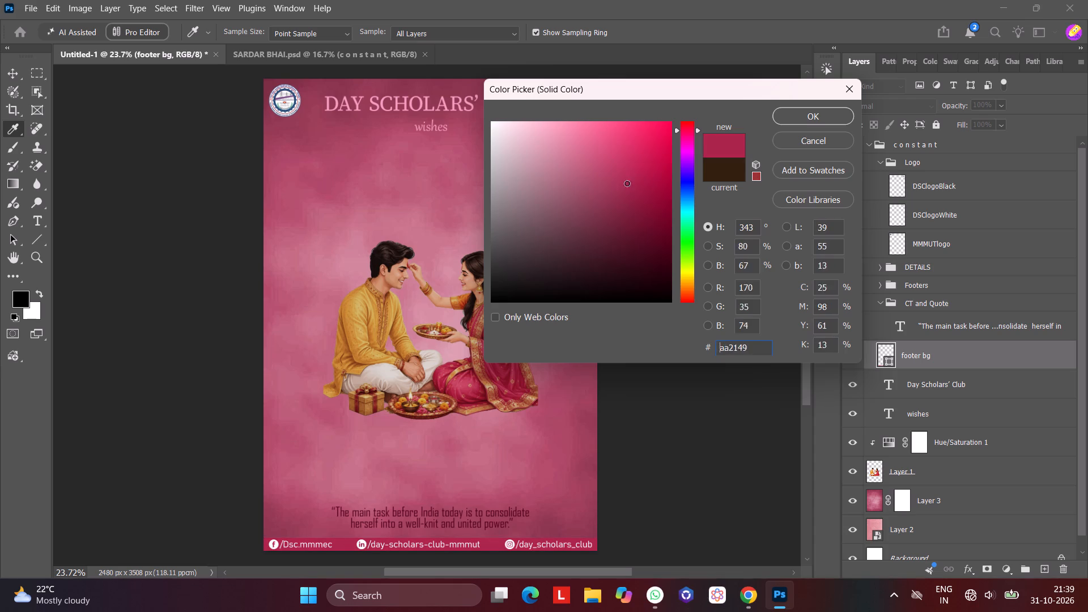
left_click_drag(627, 183, 608, 191)
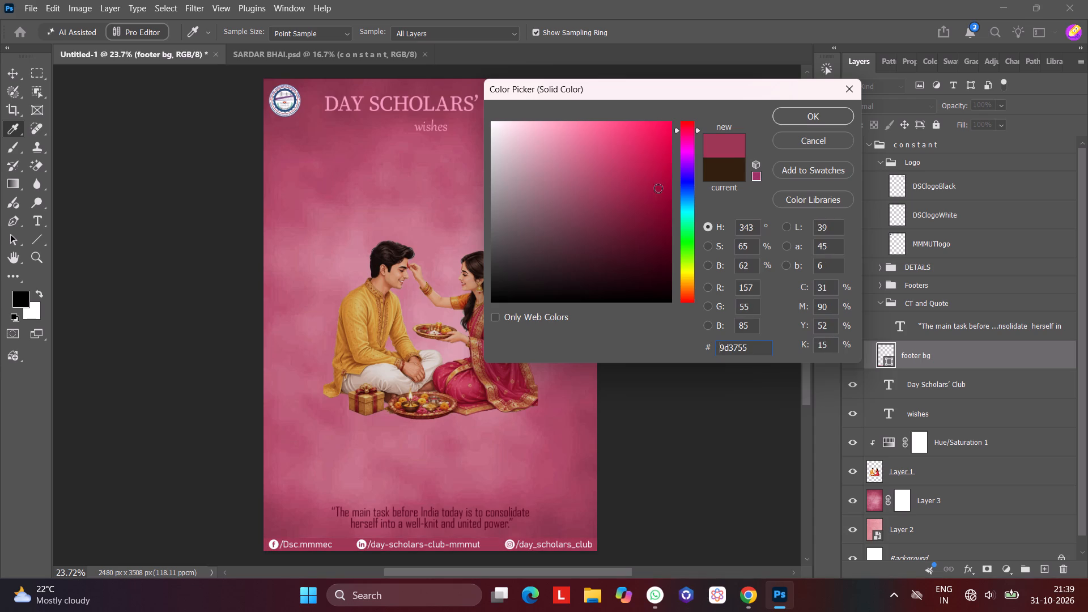
left_click_drag(675, 130, 675, 133)
left_click_drag(675, 133, 674, 135)
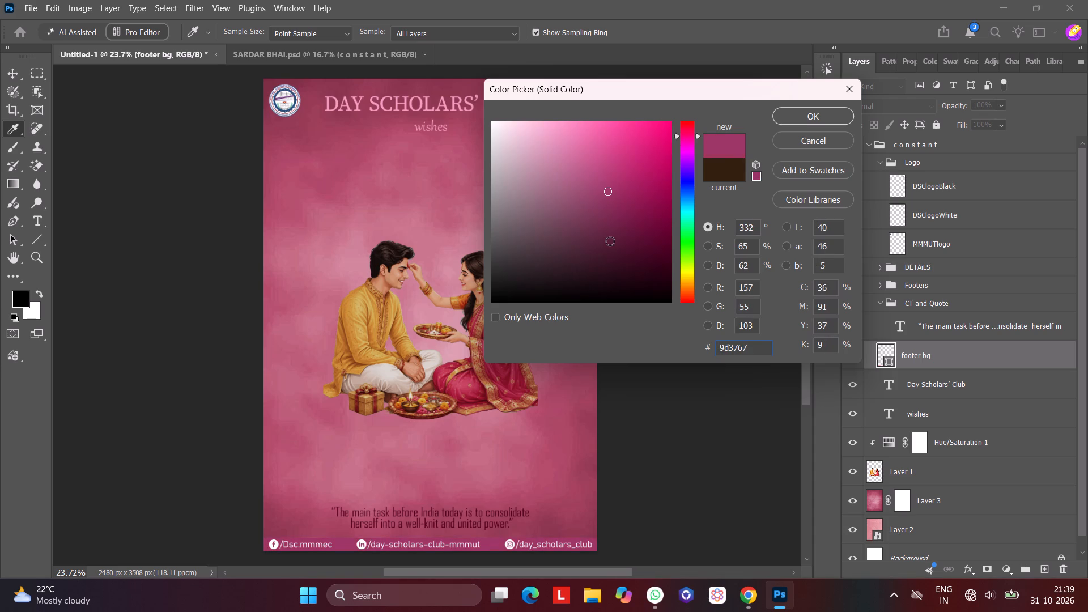
left_click_drag(609, 193, 611, 167)
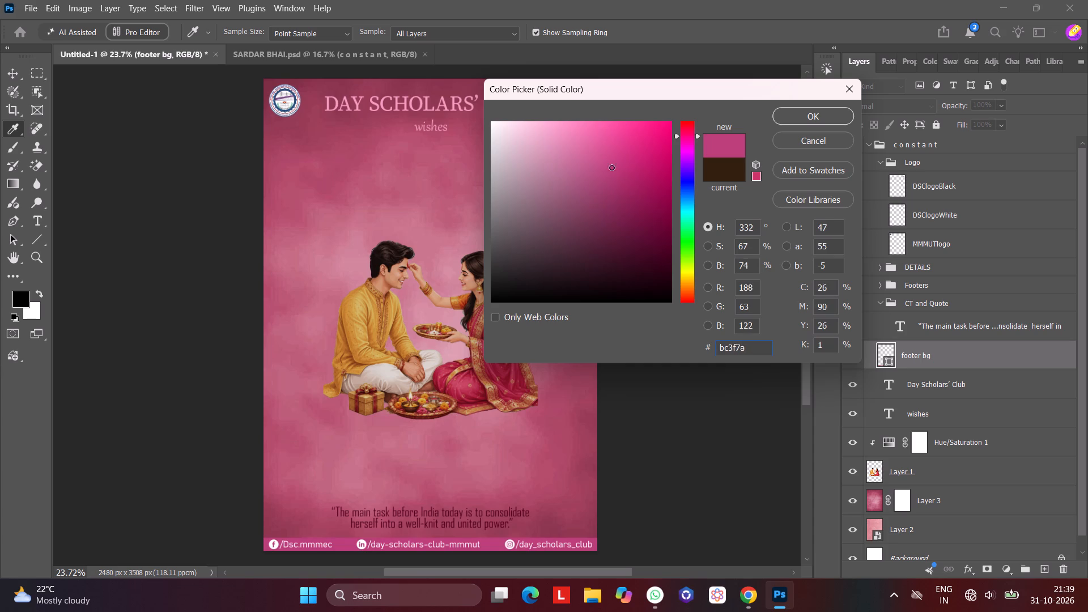
left_click_drag(611, 167, 604, 170)
left_click_drag(604, 170, 579, 143)
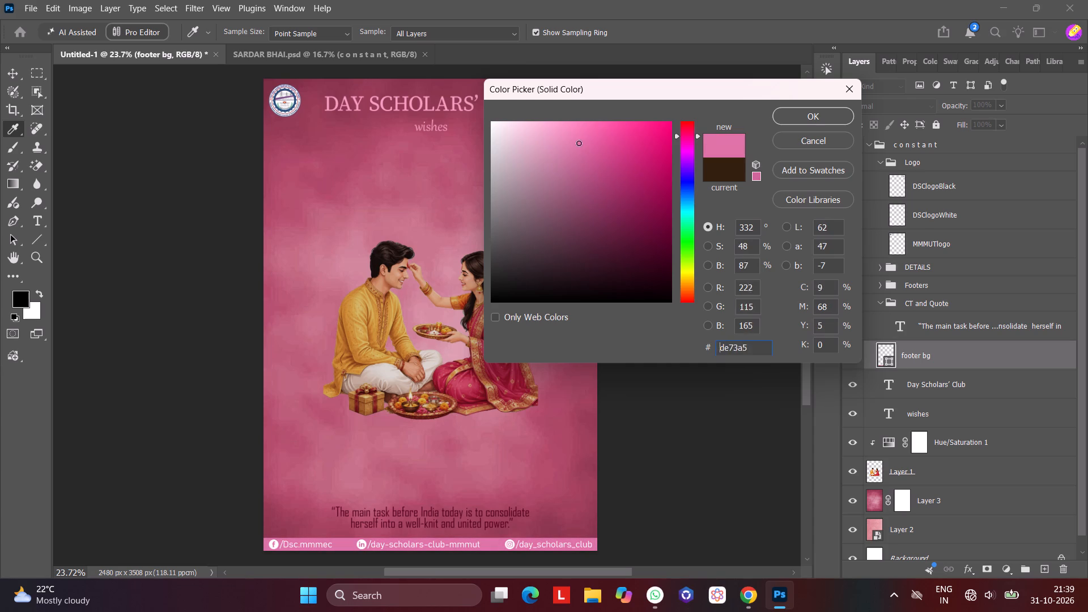
left_click_drag(579, 143, 577, 143)
Recolour the footer bg bar to #c6576f, starting from a pink sampled from the woman's sari and adjusting it.
left_click(461, 382)
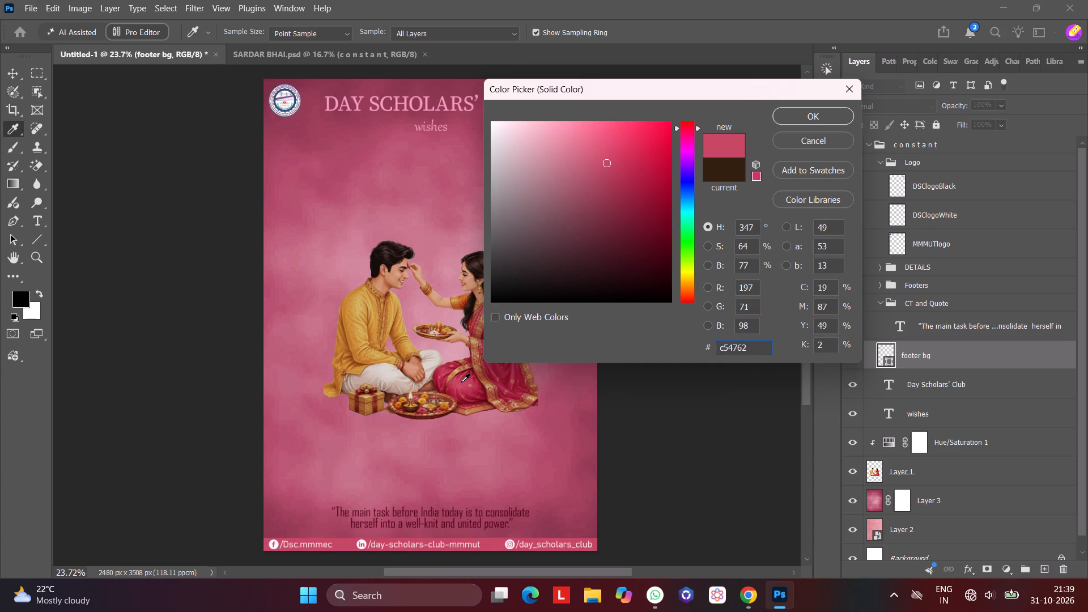
left_click_drag(608, 164, 623, 156)
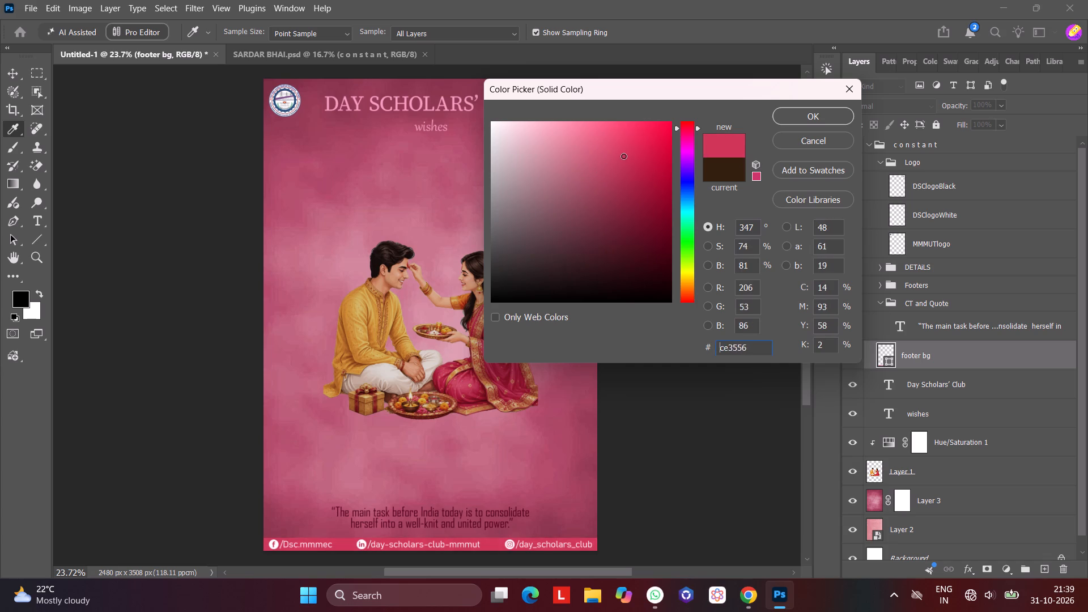
left_click_drag(623, 156, 598, 151)
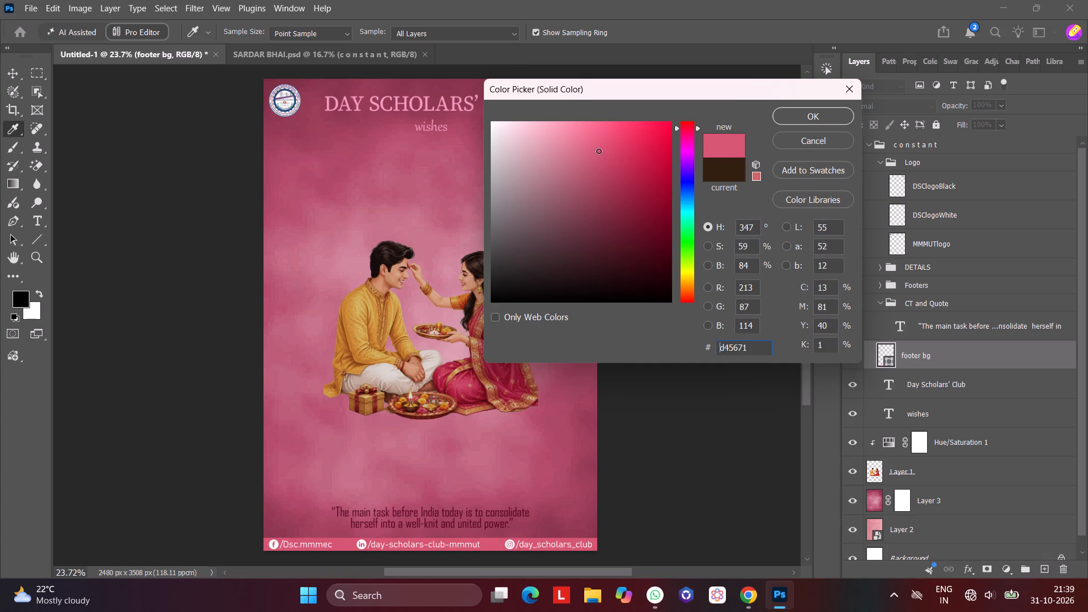
left_click_drag(598, 151, 599, 150)
left_click_drag(597, 151, 593, 161)
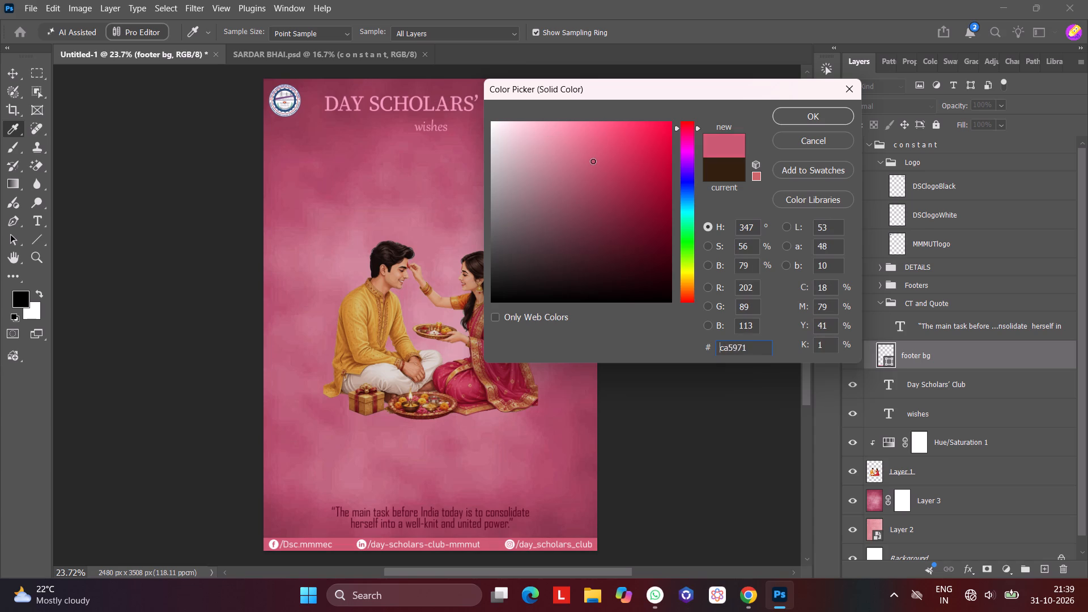
left_click_drag(593, 161, 592, 162)
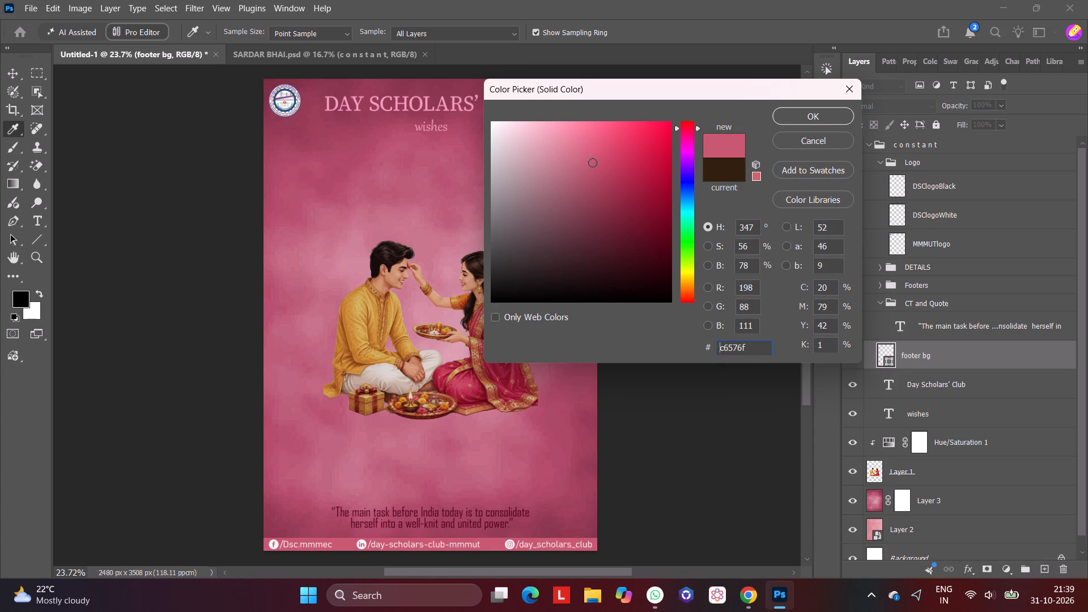
left_click(802, 112)
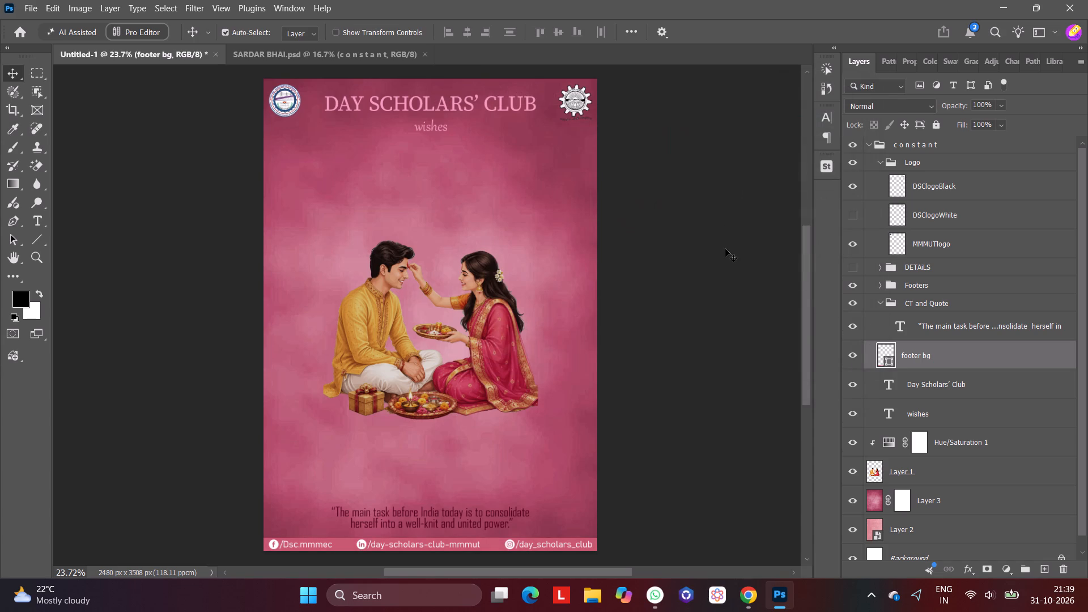
Add a layer mask to the tilak illustration on Layer 1.
left_click(504, 330)
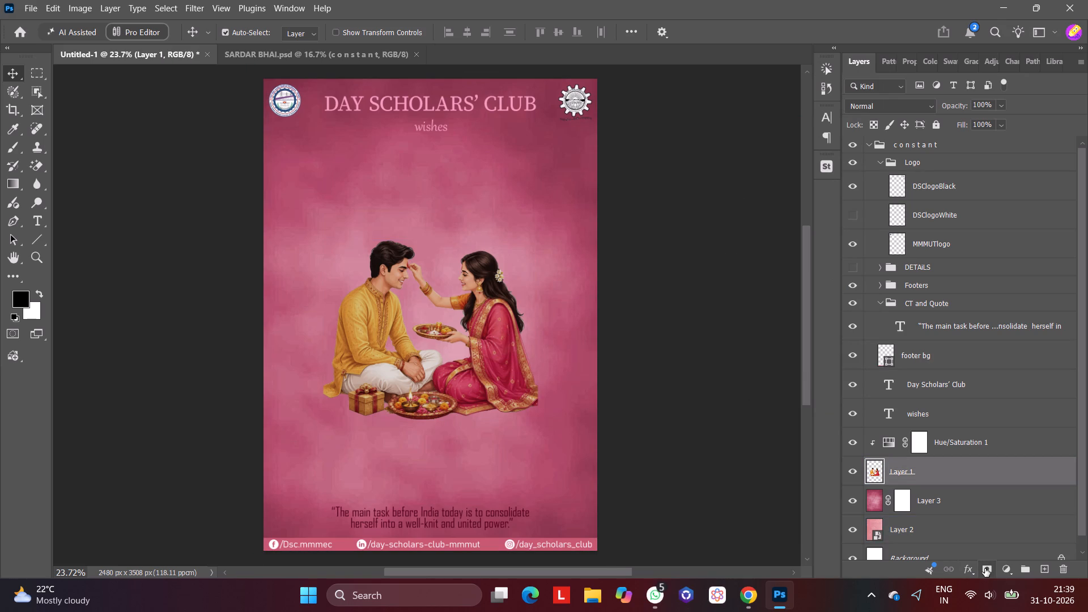
left_click(985, 568)
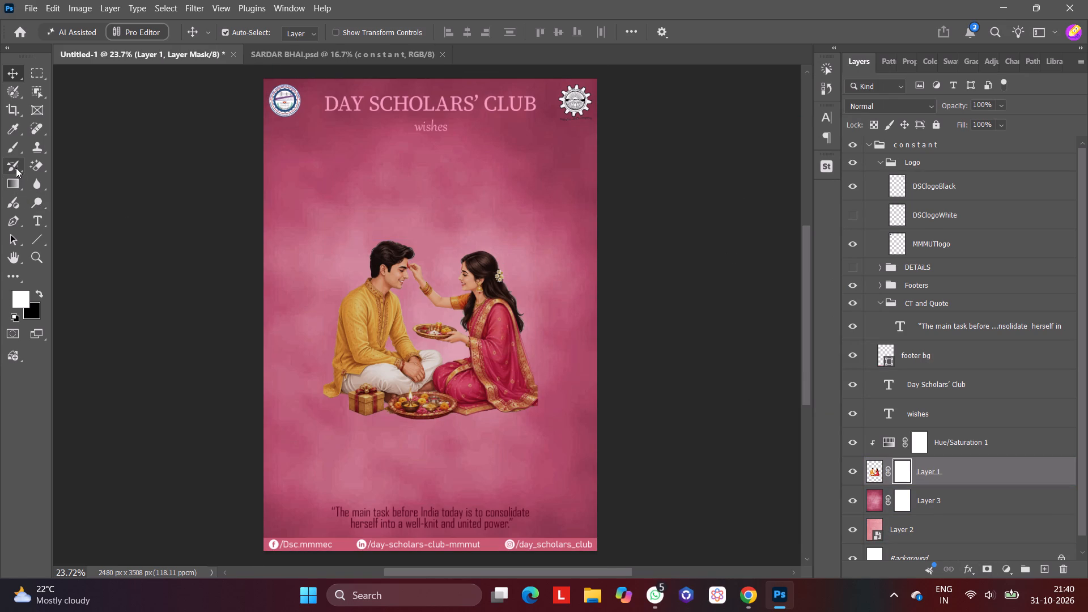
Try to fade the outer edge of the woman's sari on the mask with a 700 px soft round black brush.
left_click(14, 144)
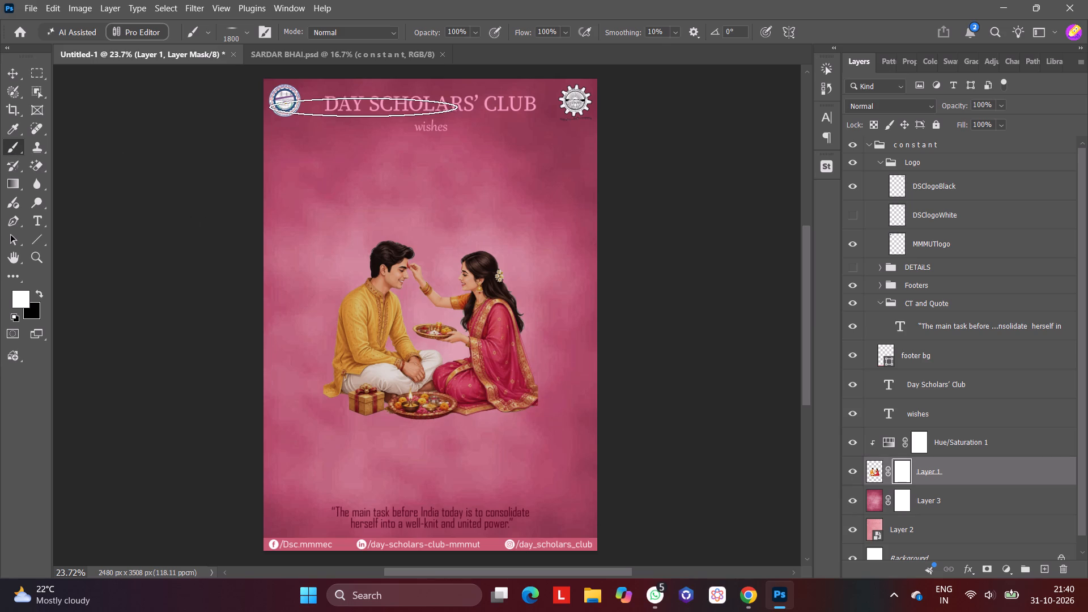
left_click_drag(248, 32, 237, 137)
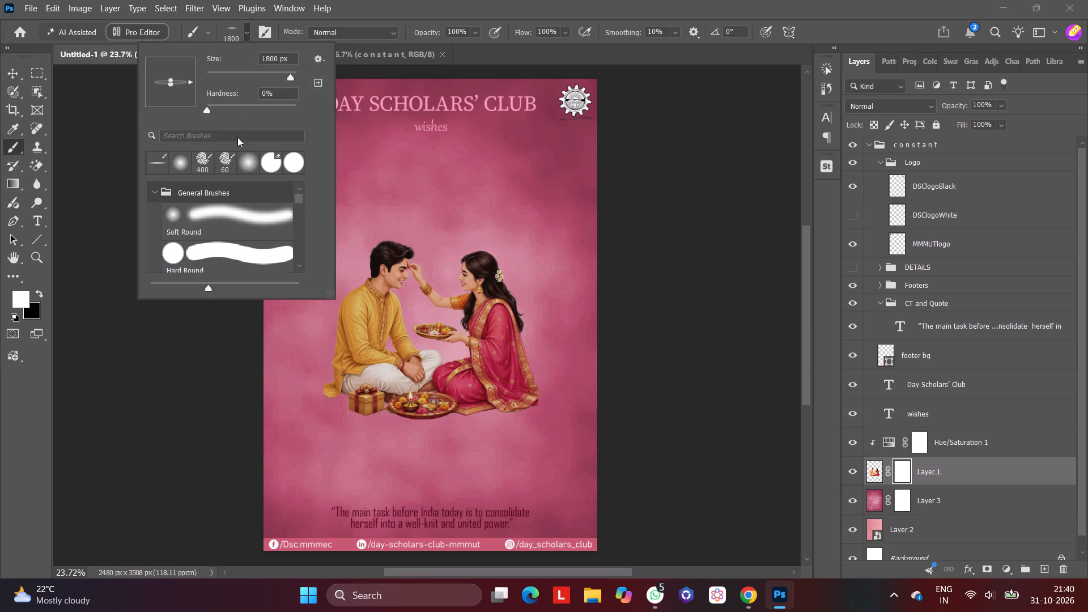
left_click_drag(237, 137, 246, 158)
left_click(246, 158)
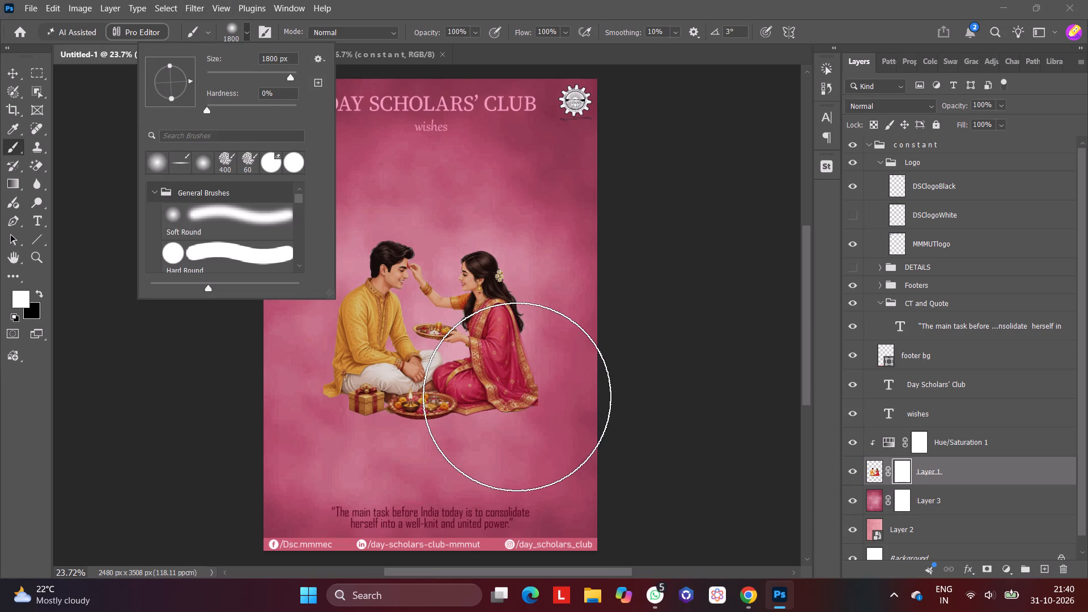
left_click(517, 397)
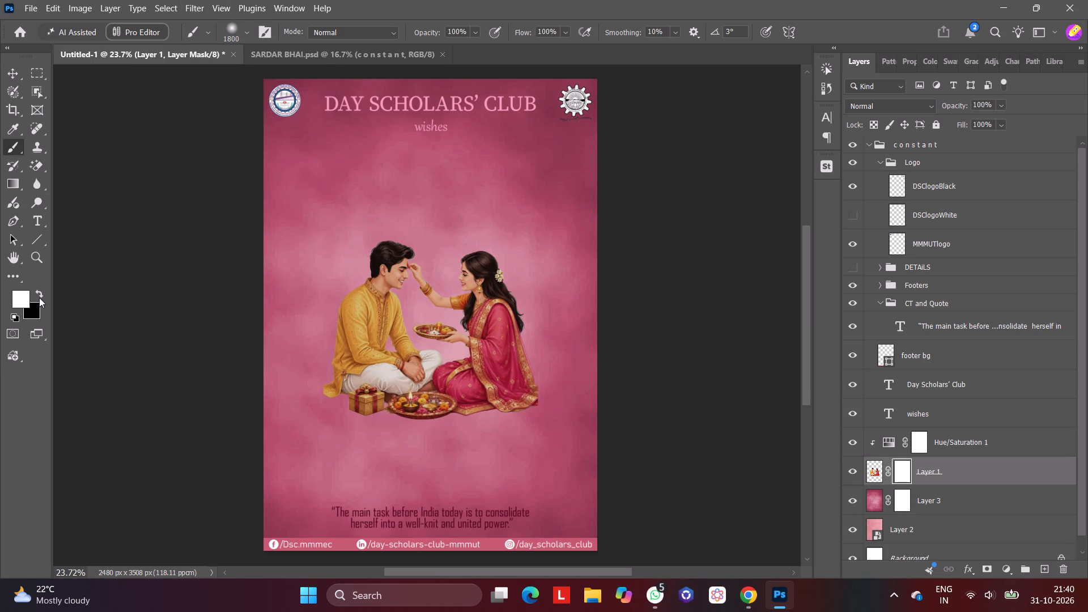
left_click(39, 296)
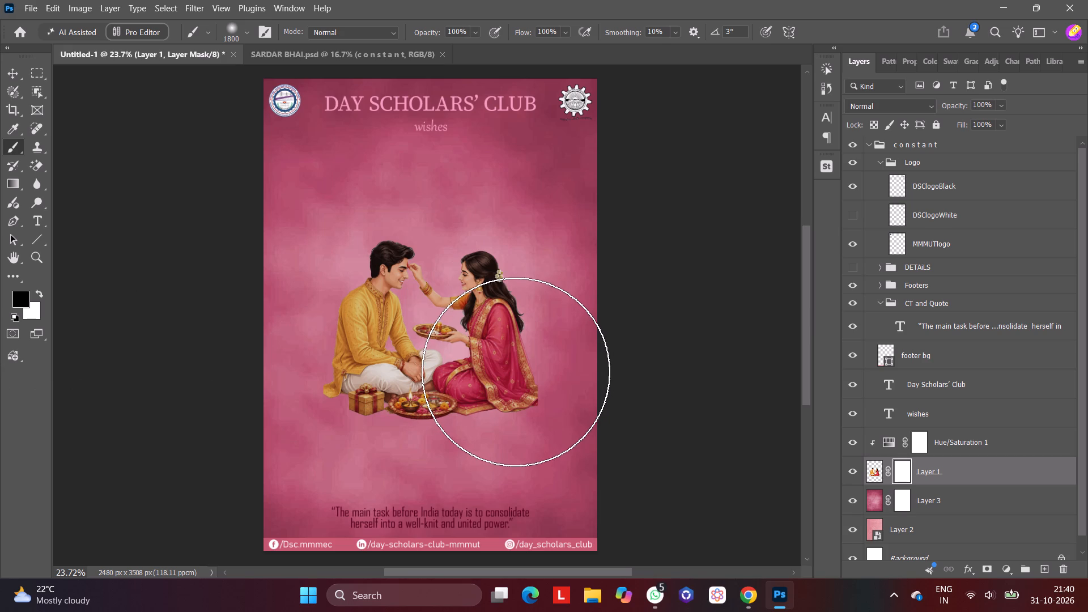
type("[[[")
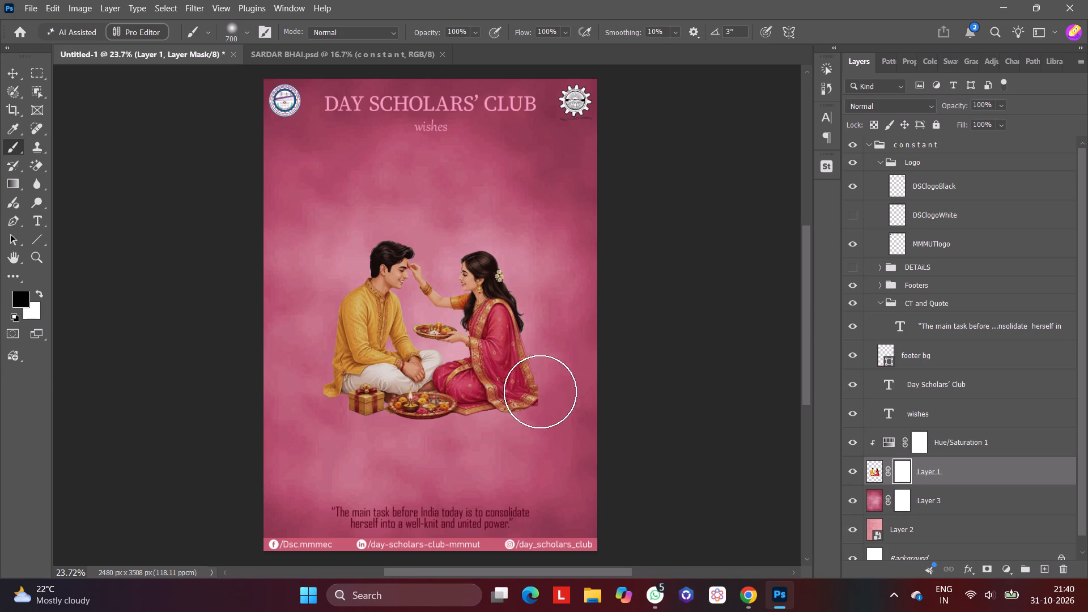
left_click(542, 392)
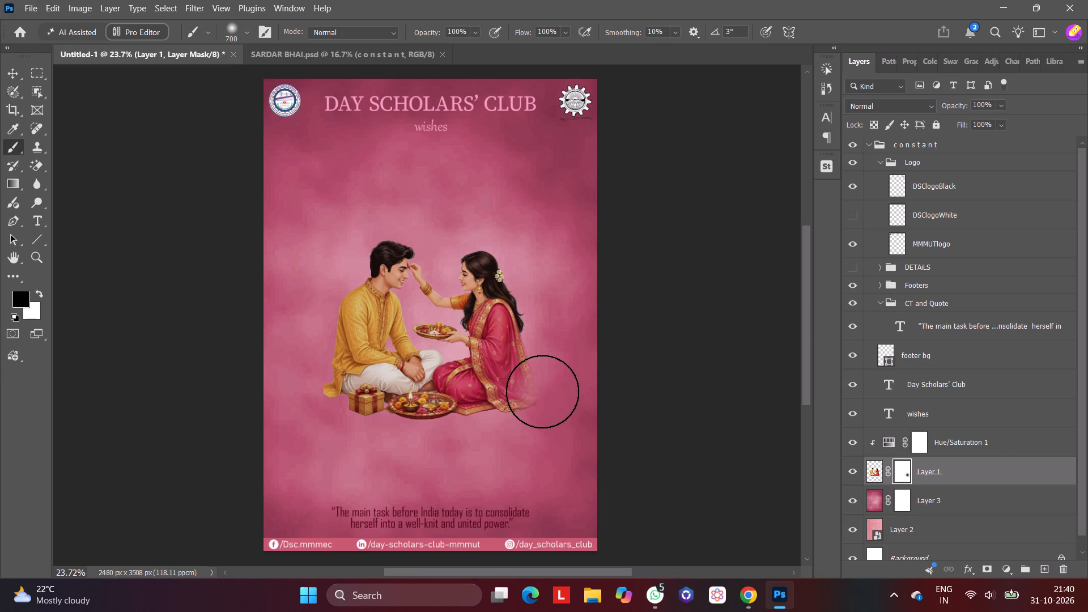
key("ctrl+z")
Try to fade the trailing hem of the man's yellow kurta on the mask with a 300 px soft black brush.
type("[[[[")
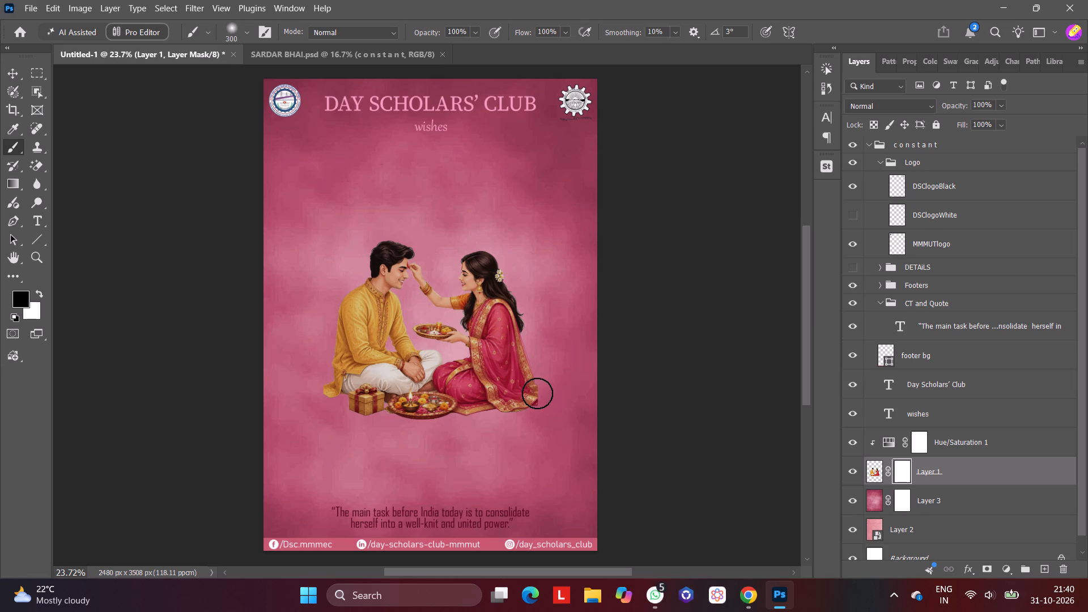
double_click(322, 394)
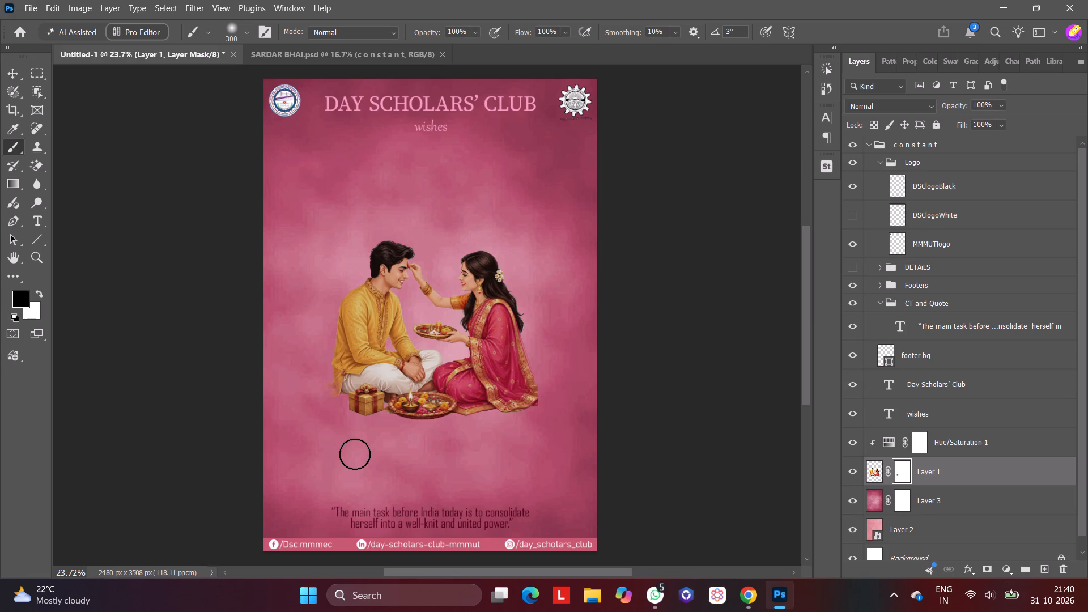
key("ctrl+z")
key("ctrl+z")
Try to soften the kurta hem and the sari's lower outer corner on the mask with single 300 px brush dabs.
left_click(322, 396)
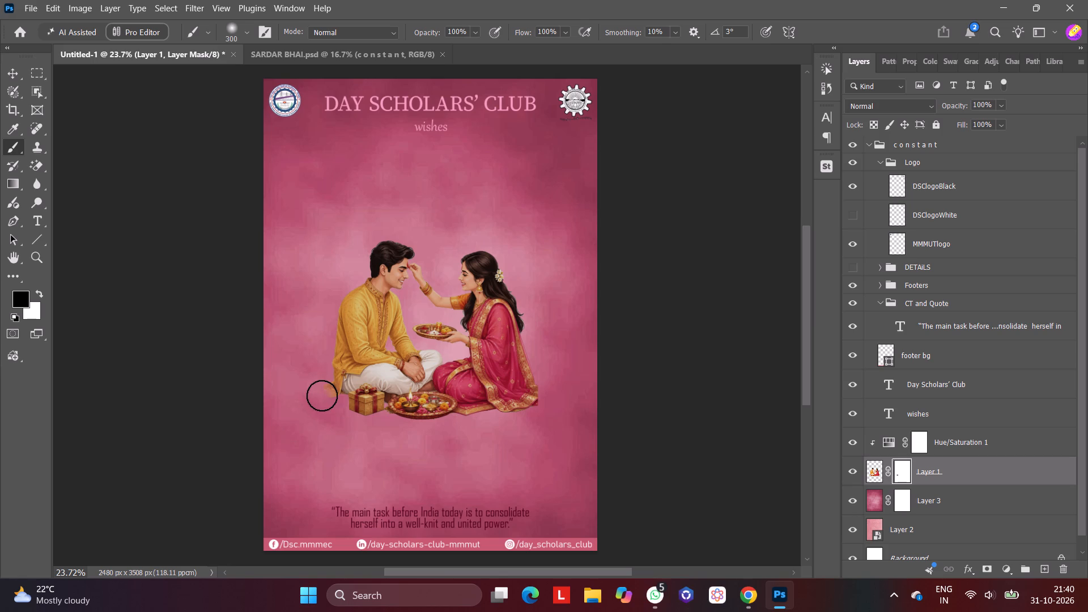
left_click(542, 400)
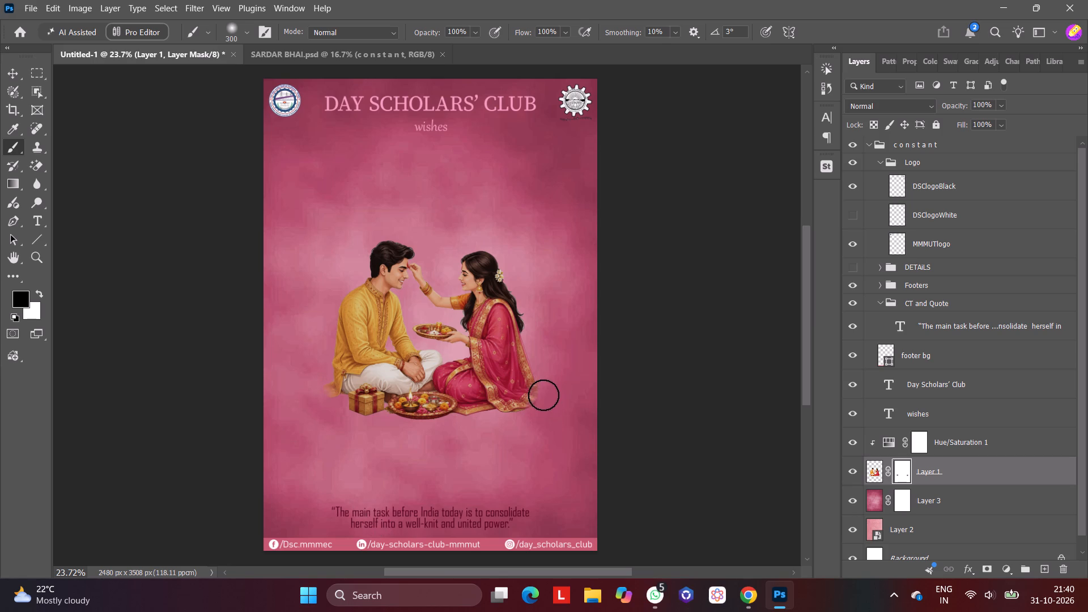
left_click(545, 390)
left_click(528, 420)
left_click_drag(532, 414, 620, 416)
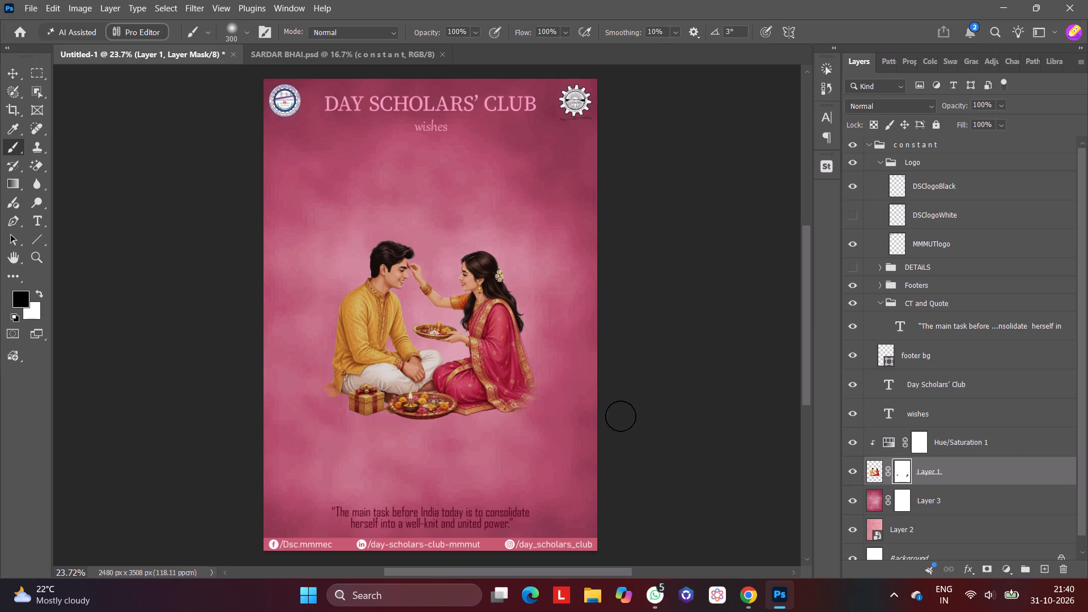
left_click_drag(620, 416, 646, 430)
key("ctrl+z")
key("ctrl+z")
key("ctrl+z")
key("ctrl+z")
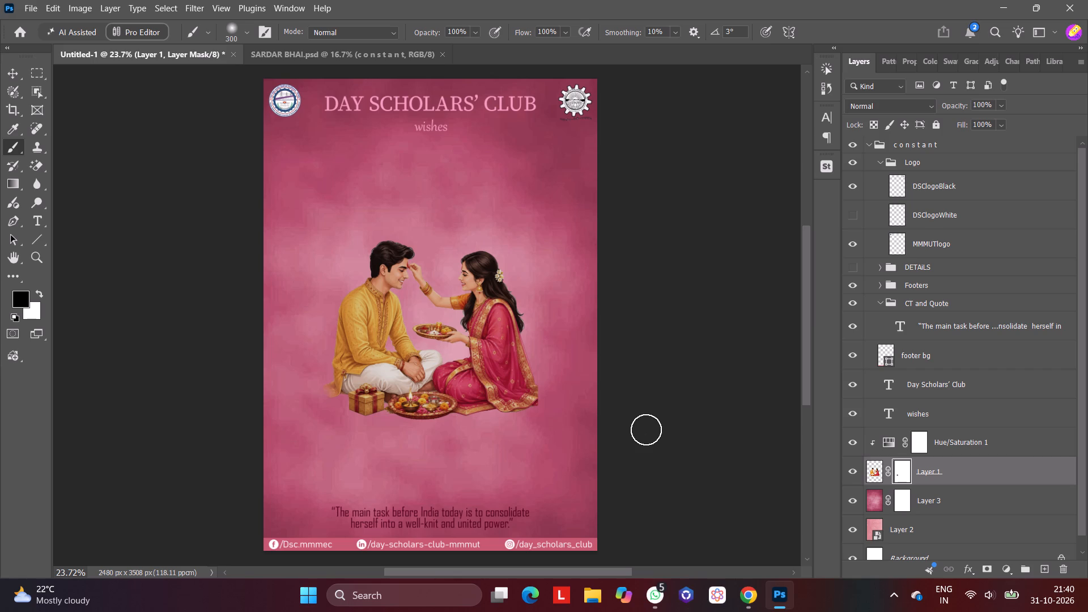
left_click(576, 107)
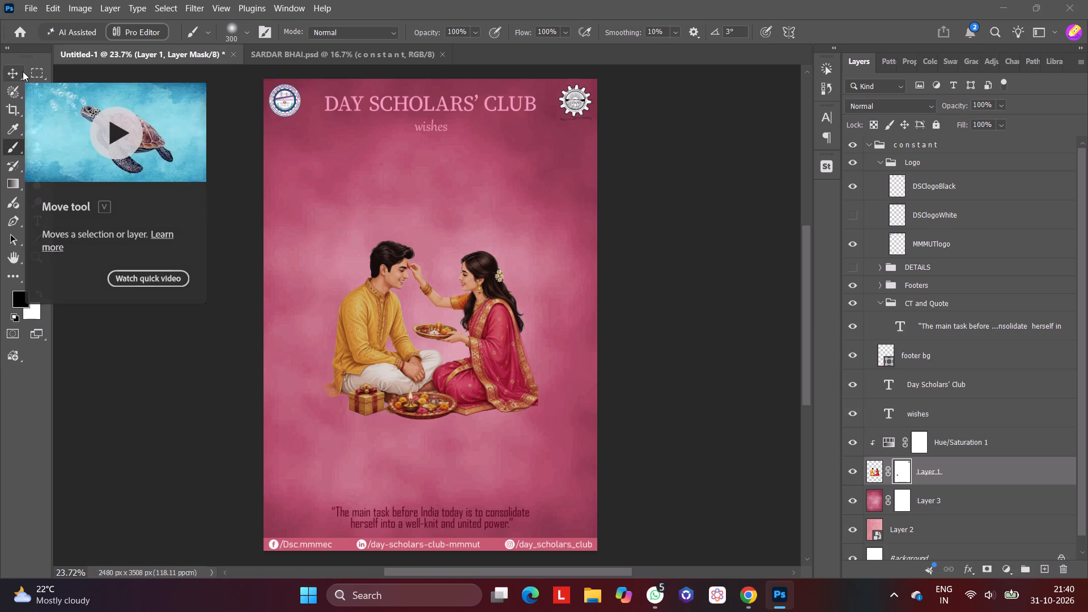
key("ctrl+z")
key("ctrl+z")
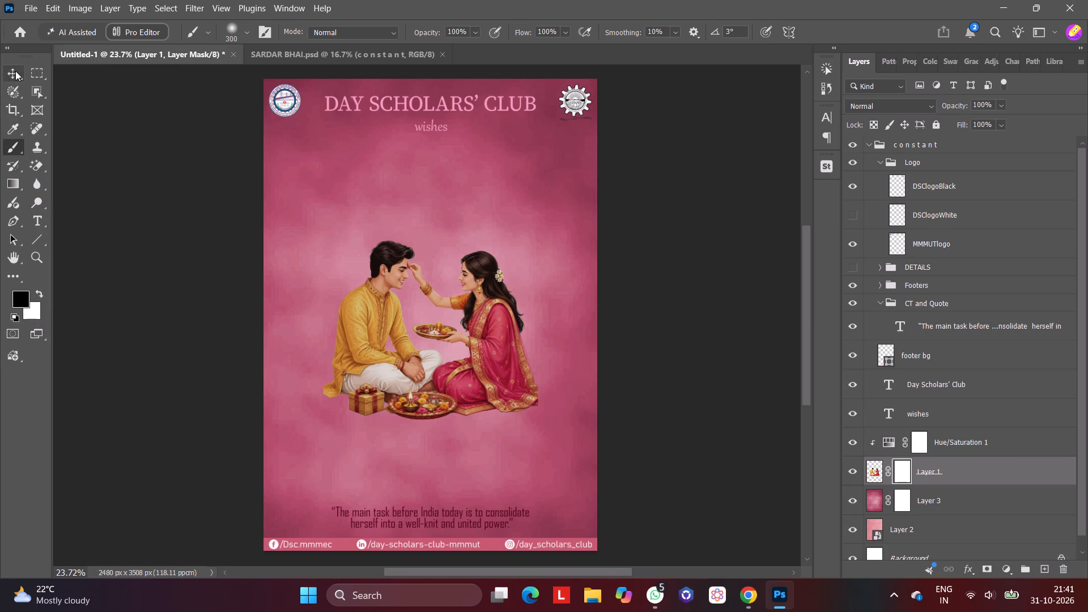
Examine the illustration up close and the overall poster layout with no layer selected.
left_click(15, 71)
left_click(682, 265)
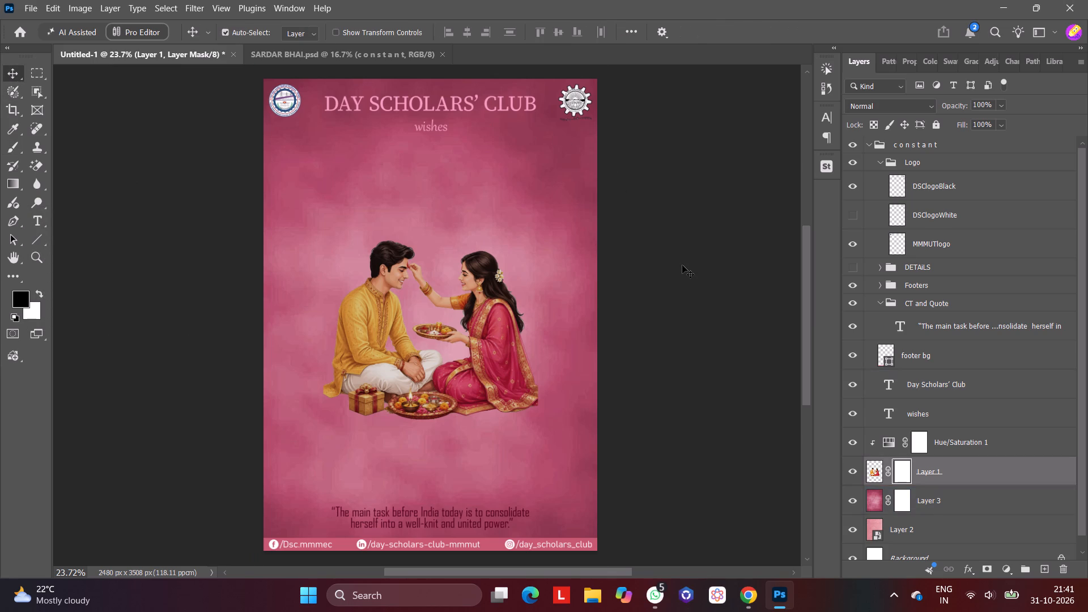
scroll(682, 265, "up", 11)
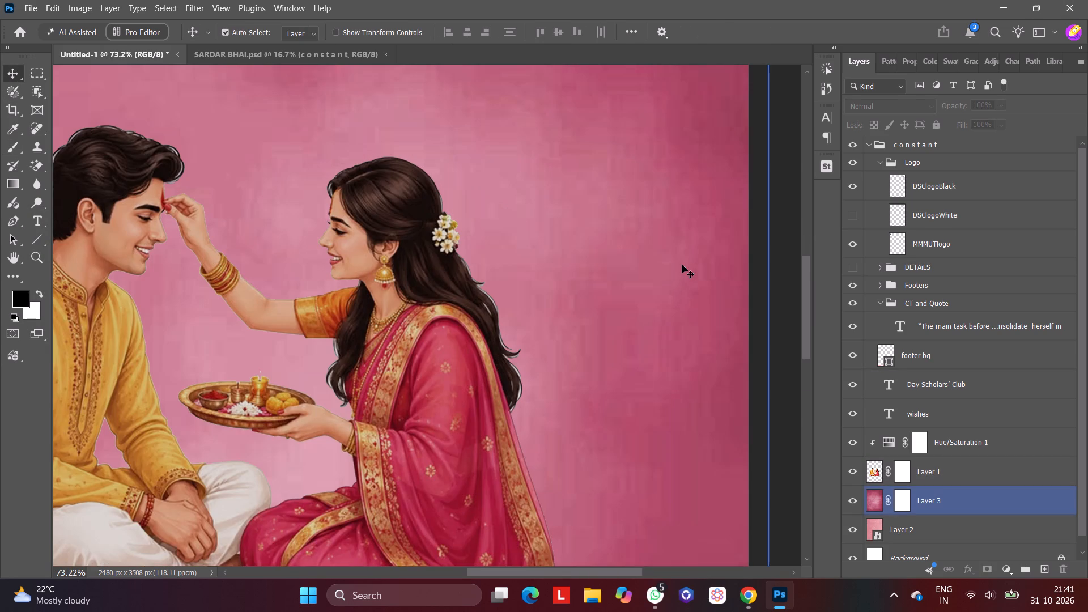
scroll(682, 265, "down", 6)
scroll(682, 265, "up", 2)
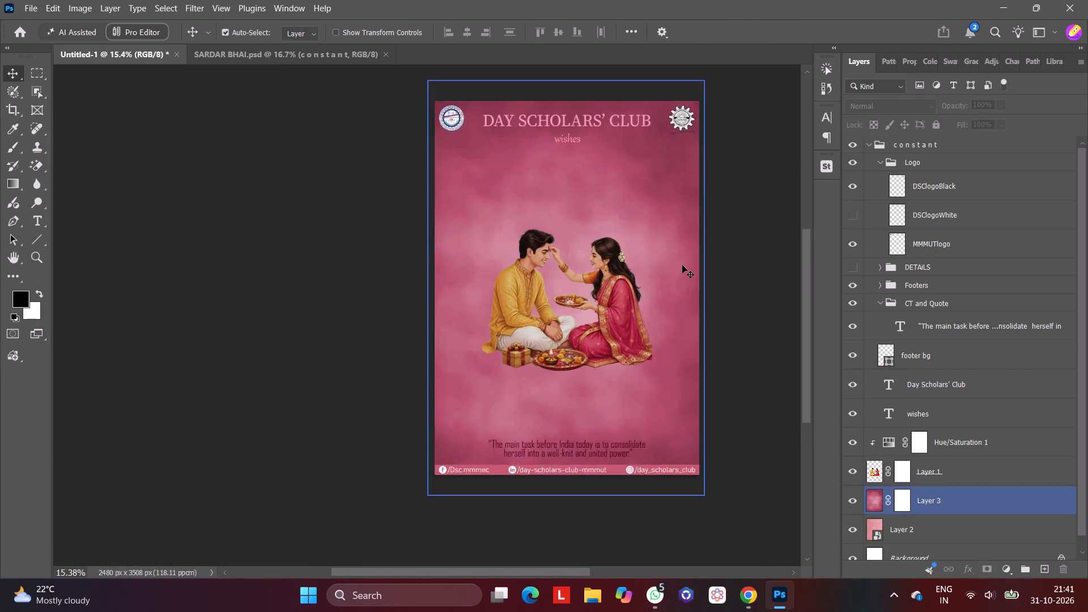
scroll(682, 265, "up", 1)
scroll(682, 265, "down", 1)
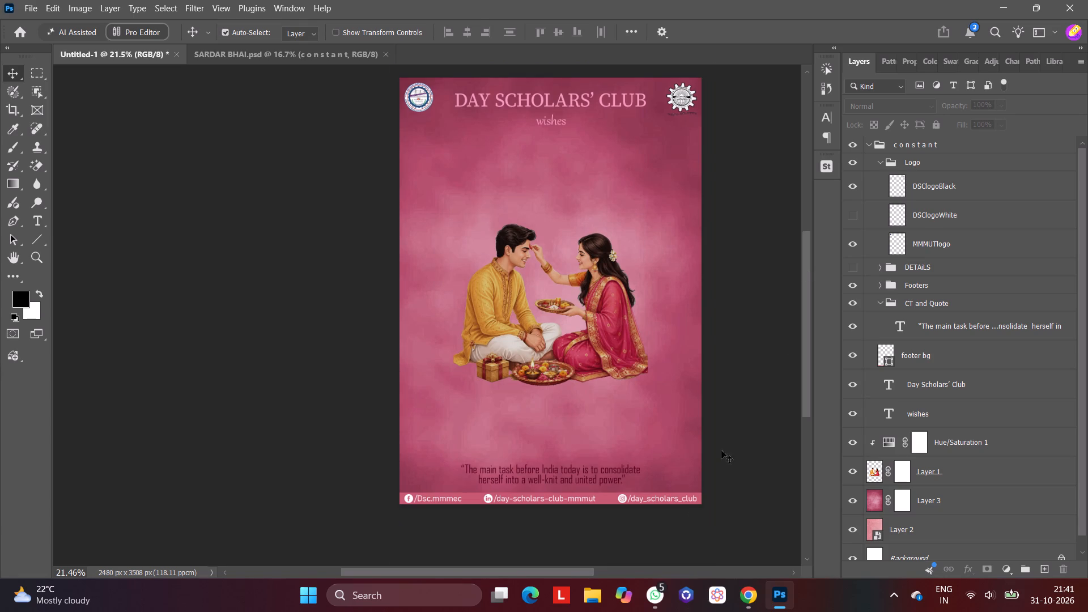
left_click_drag(580, 575, 610, 574)
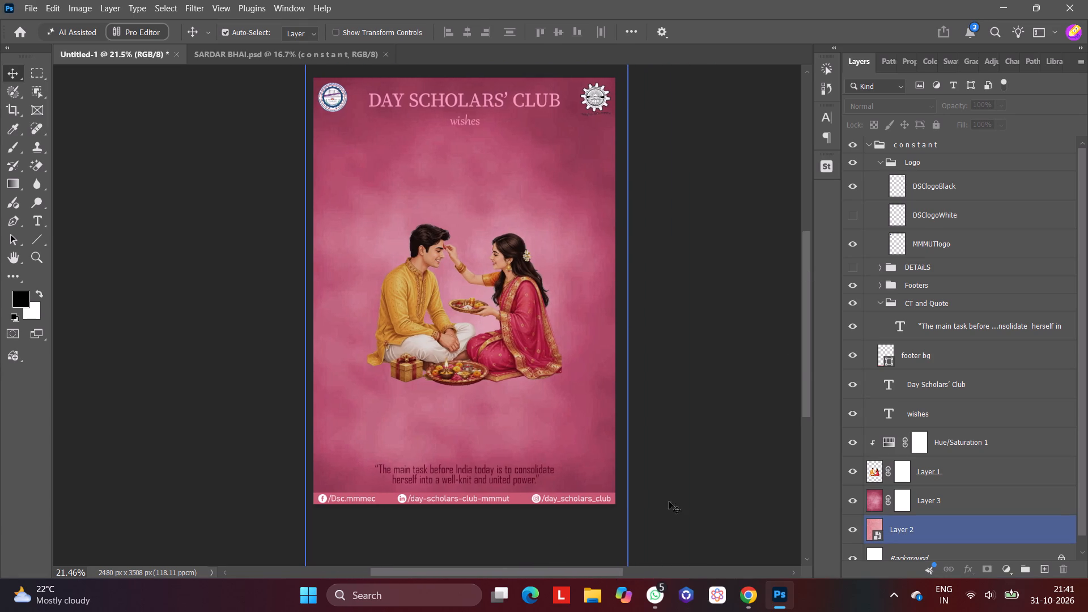
left_click_drag(806, 363, 805, 353)
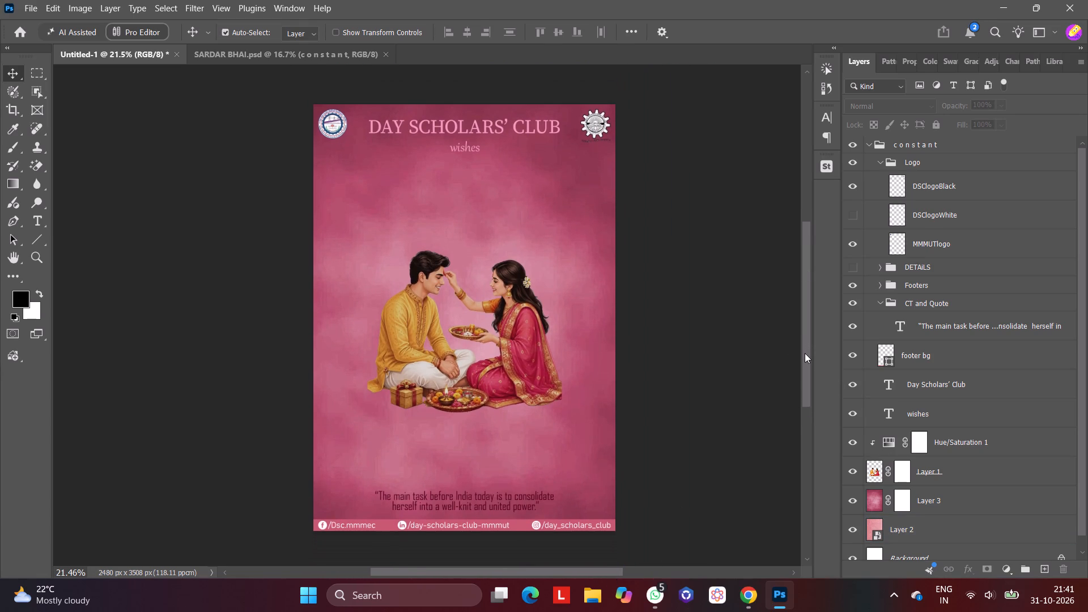
left_click_drag(805, 353, 804, 354)
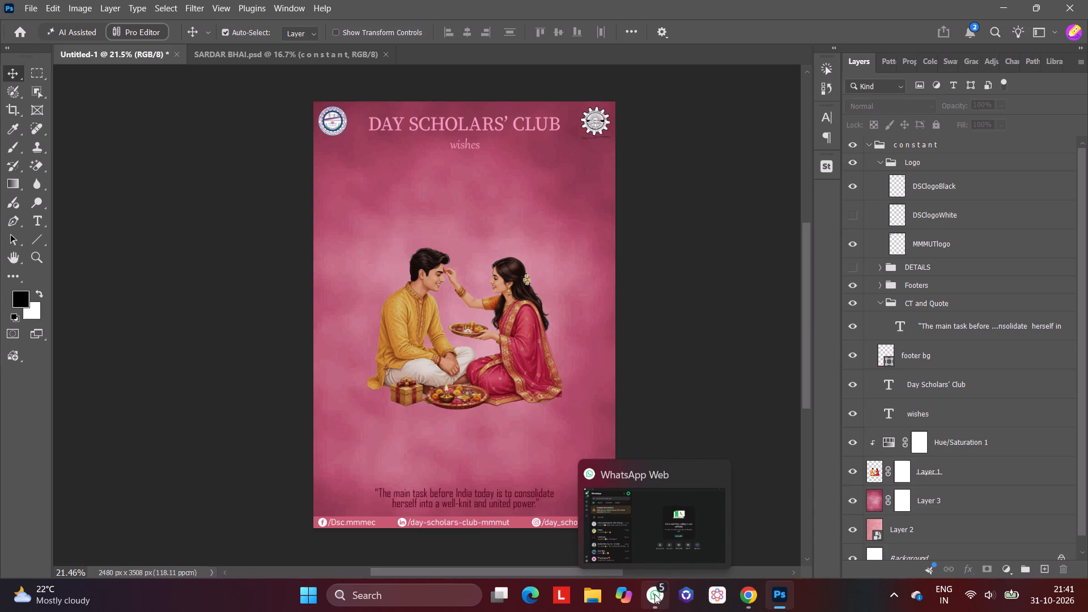
Close the SARDAR BHAI.psd document, keeping the poster document open.
left_click(707, 375)
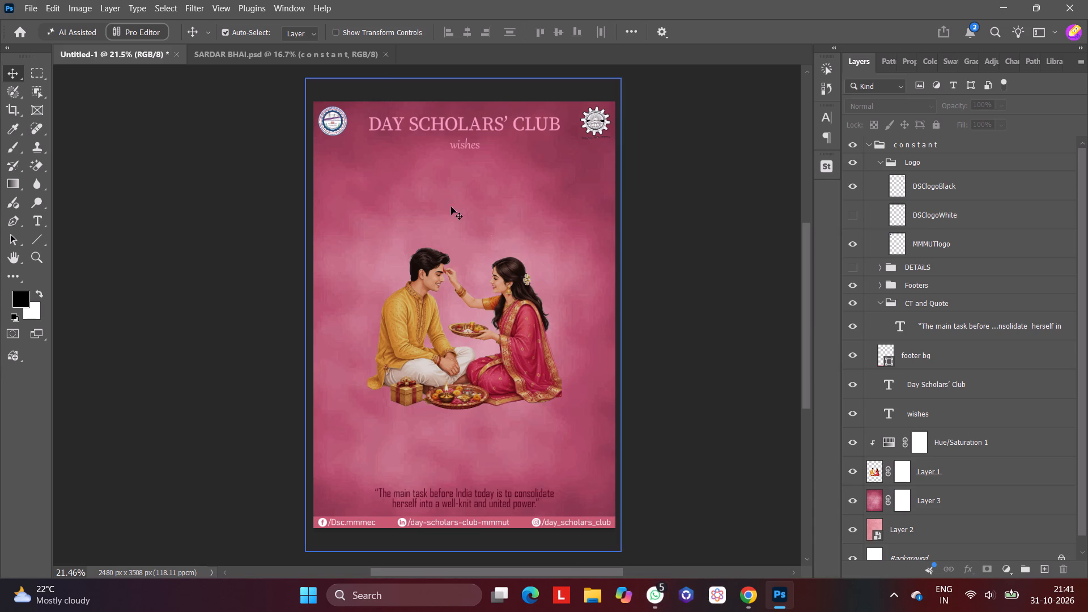
left_click(389, 54)
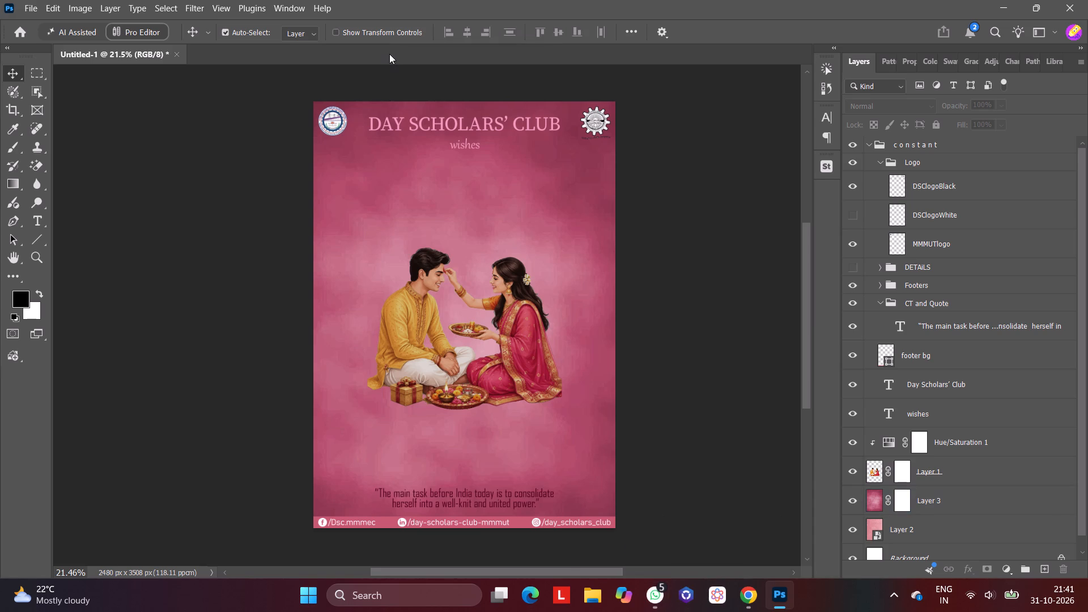
Close the poster, saving it in Documents as a Photoshop file named "BHAIYA dooj" with Maximize Compatibility, and dismiss the feedback survey.
left_click(180, 56)
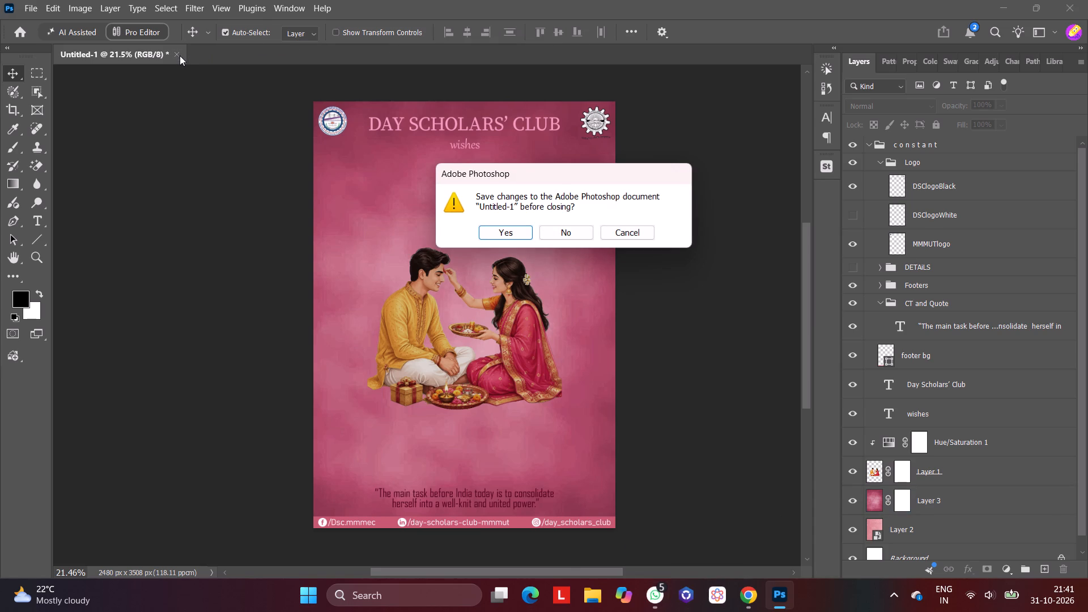
left_click(505, 230)
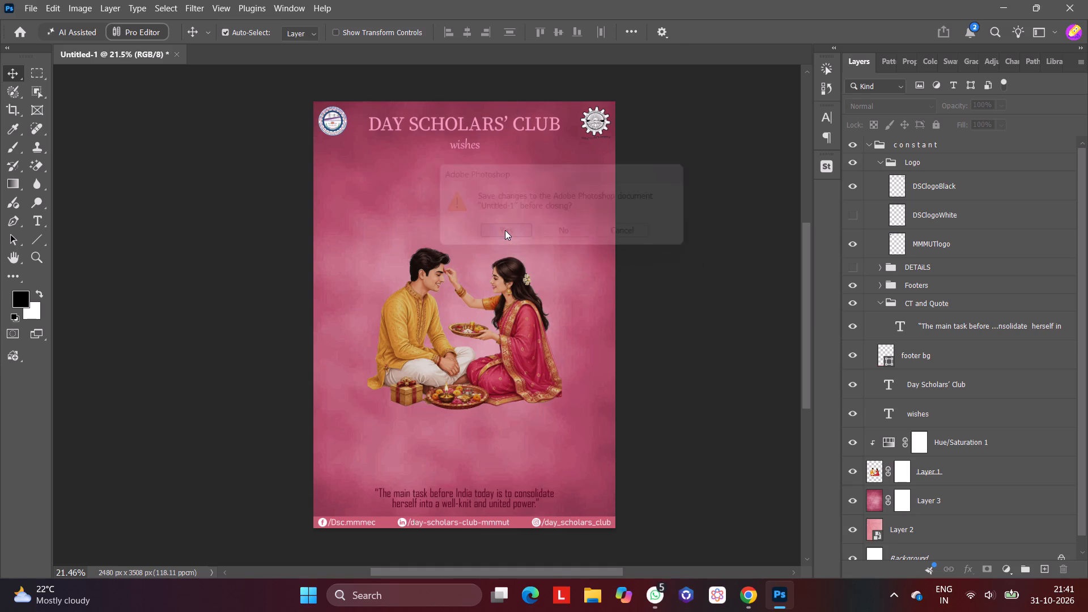
key("BackSpace")
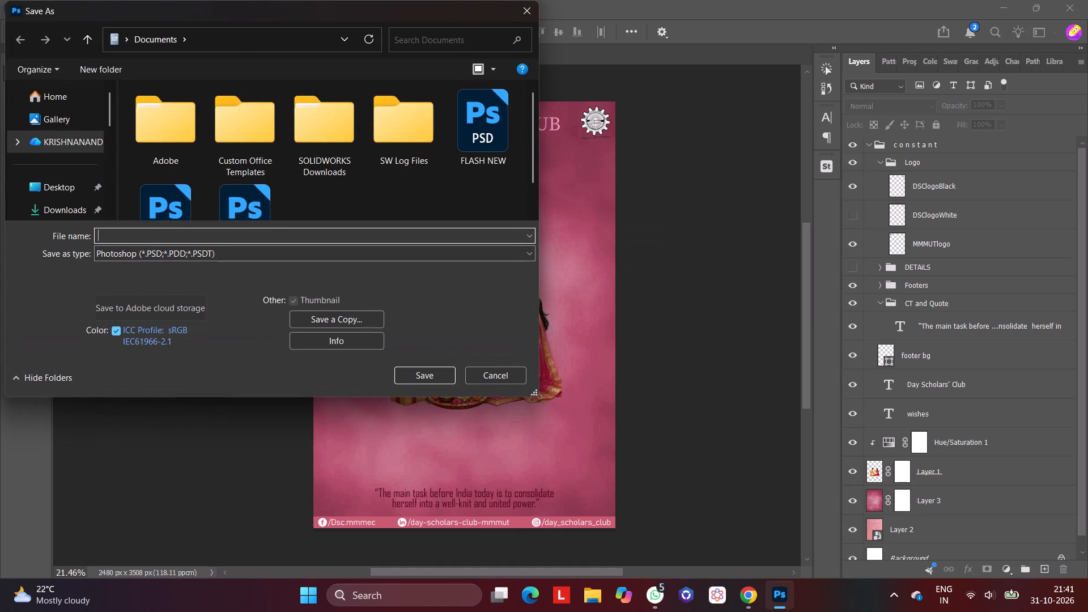
type("BHA")
type("IYA dooj")
key("Return")
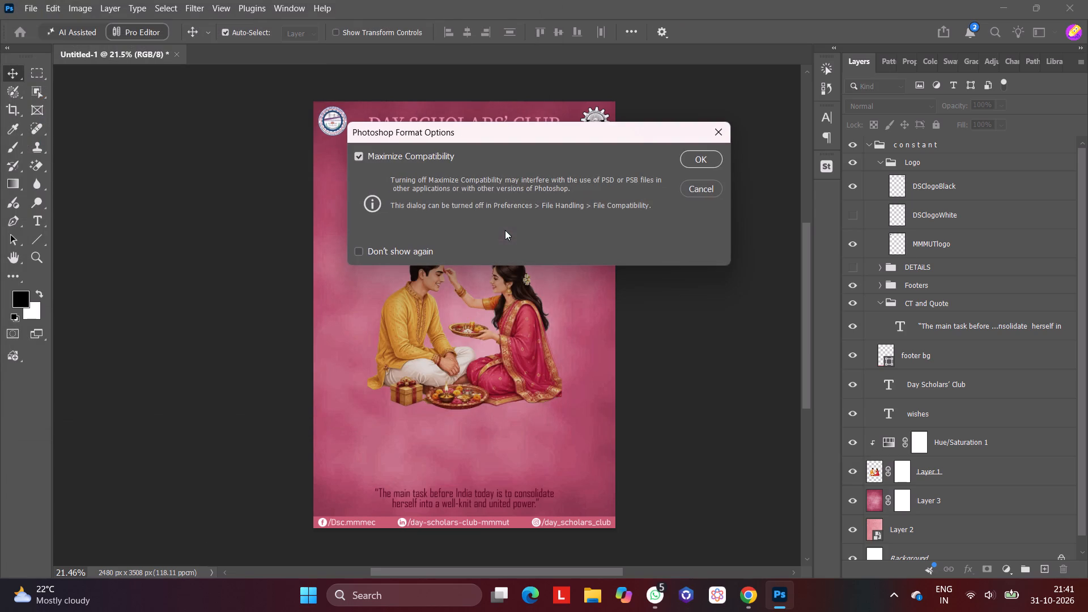
left_click(690, 156)
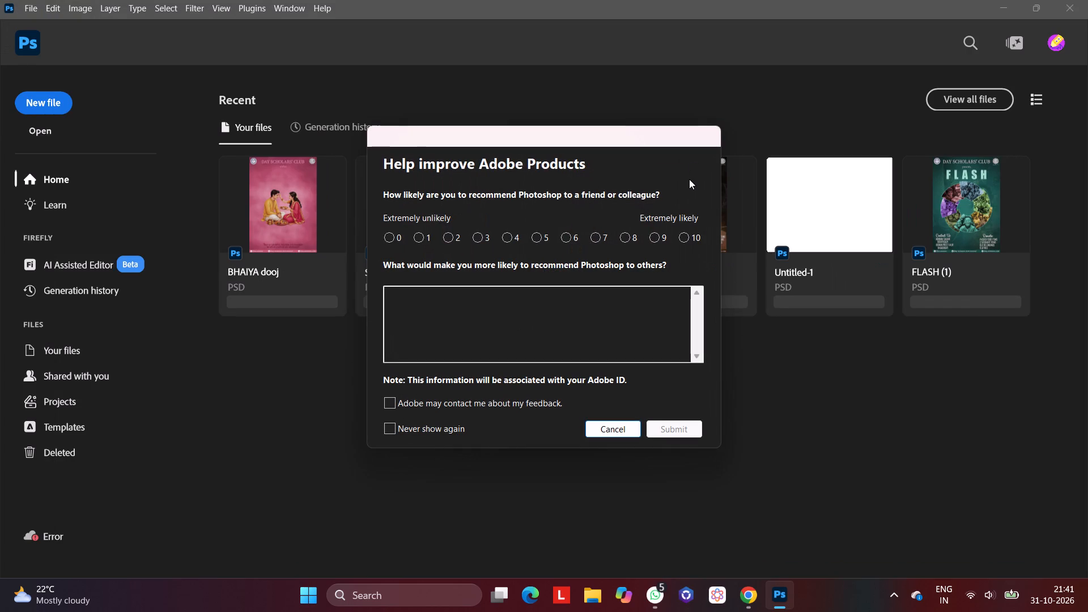
left_click(606, 431)
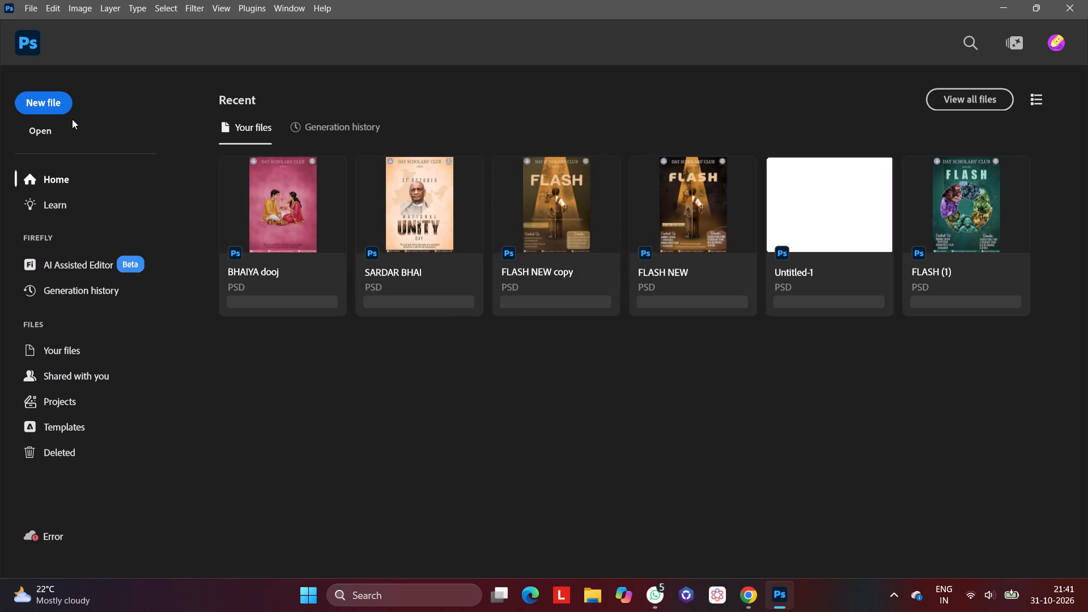
Create a new 2480 x 3468 px document at 300 ppi from the Clipboard preset, in RGB Color with a white background.
left_click(54, 101)
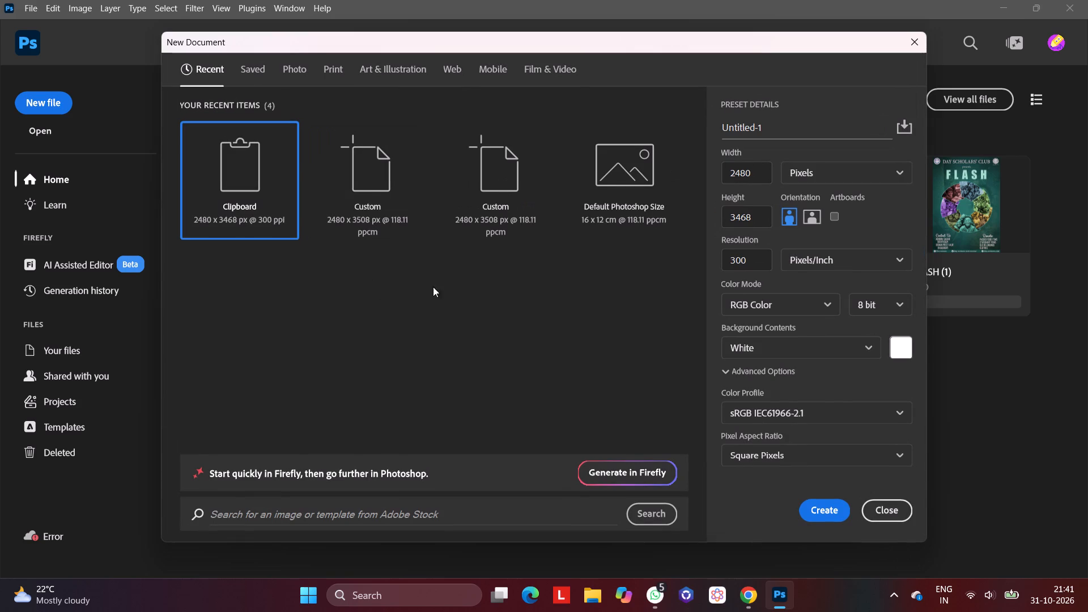
left_click(821, 513)
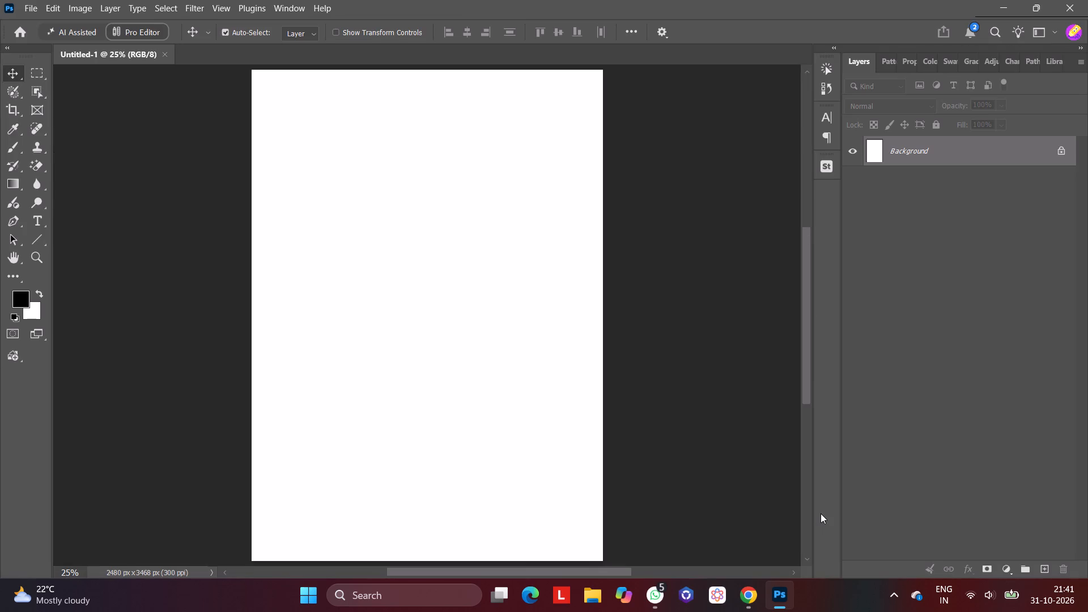
Examine the Pinterest sports event poster results in Chrome, including the colorful row of athlete silhouettes, and return to Photoshop.
left_click(747, 606)
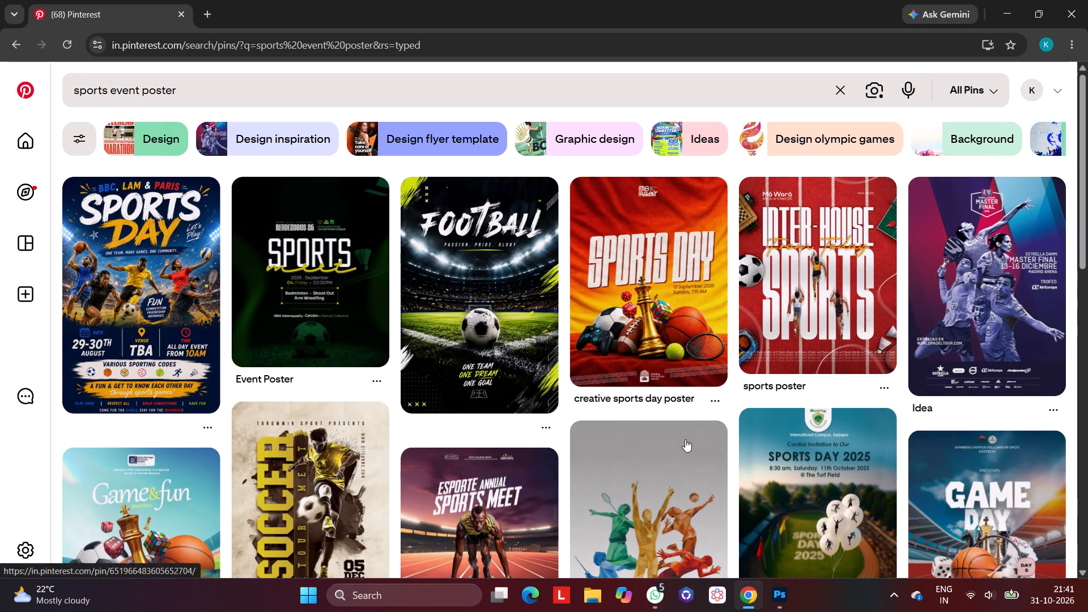
scroll(685, 439, "down", 1)
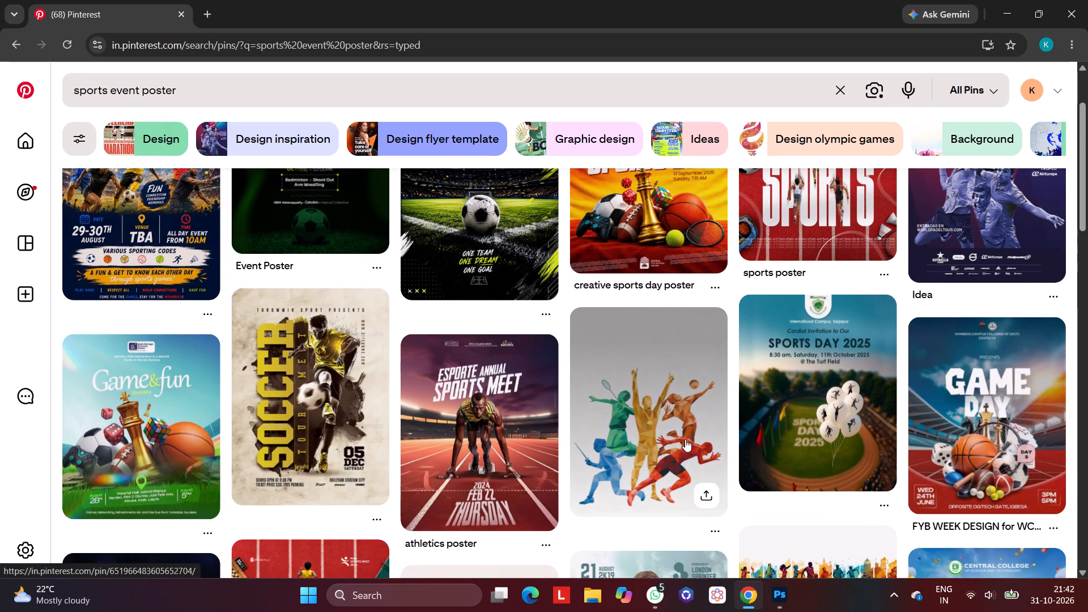
scroll(685, 439, "down", 4)
scroll(685, 439, "up", 1)
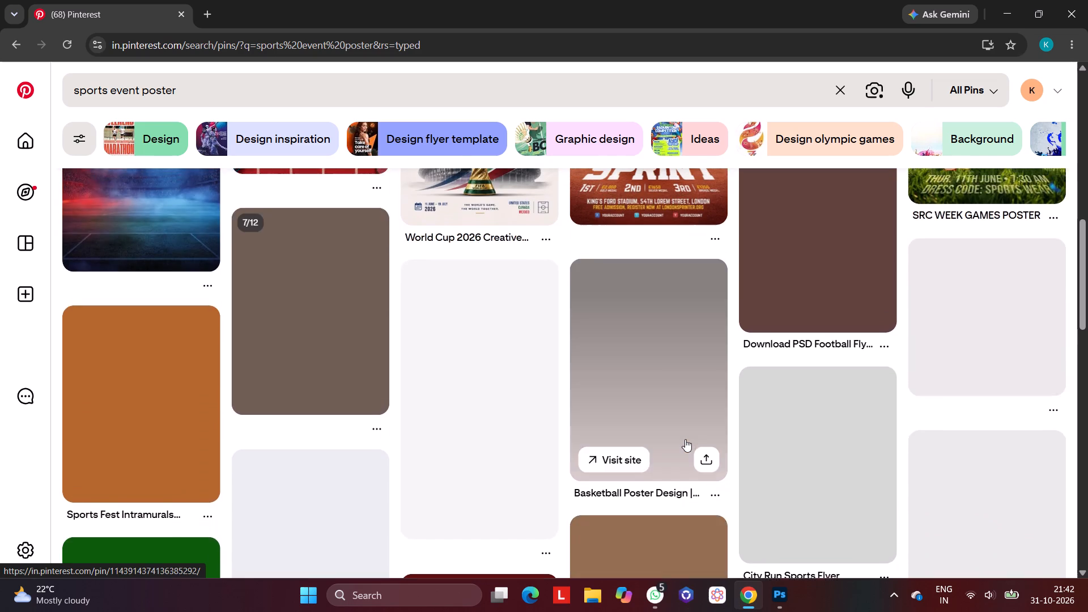
scroll(685, 439, "up", 3)
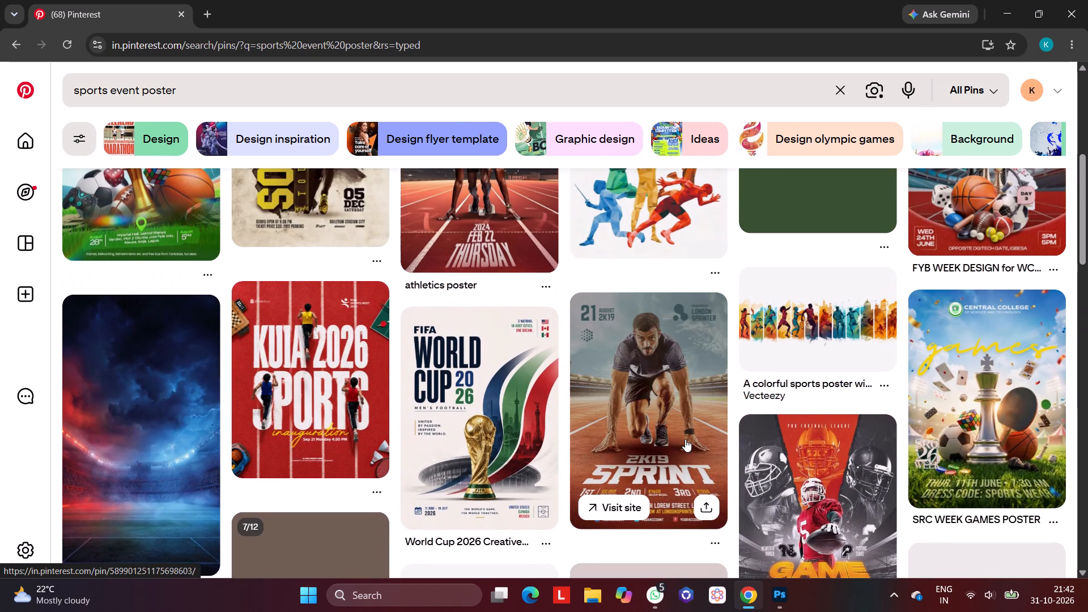
left_click(832, 332)
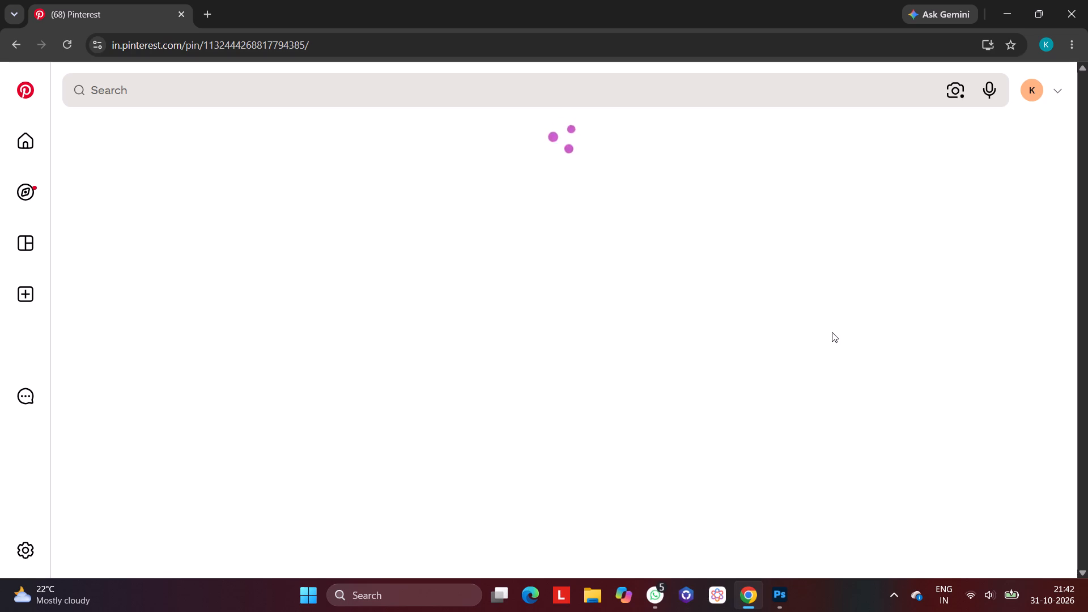
scroll(832, 332, "down", 1)
scroll(832, 332, "up", 1)
left_click(1009, 14)
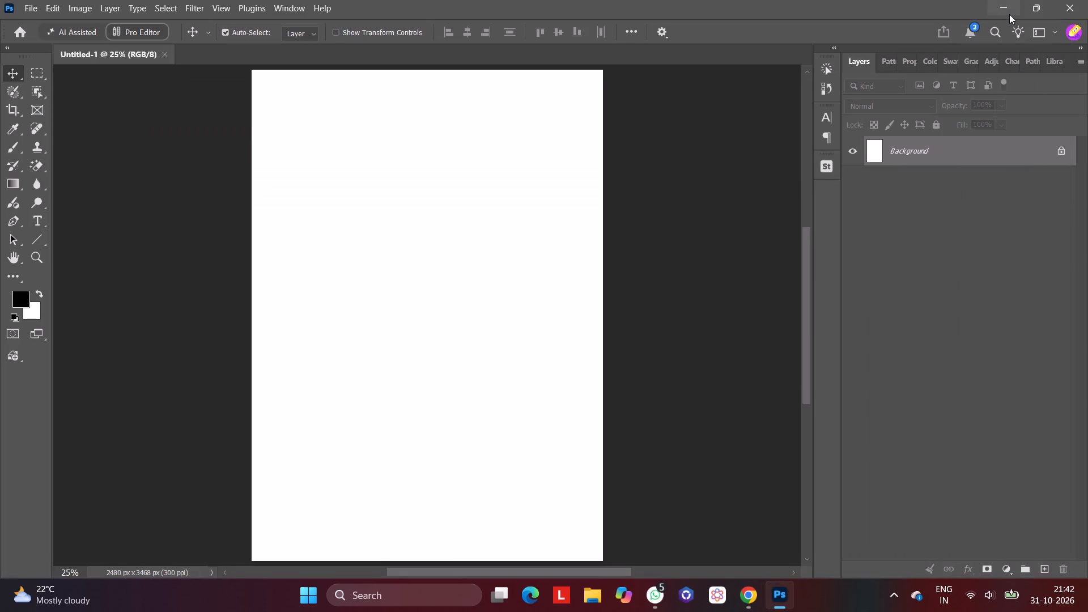